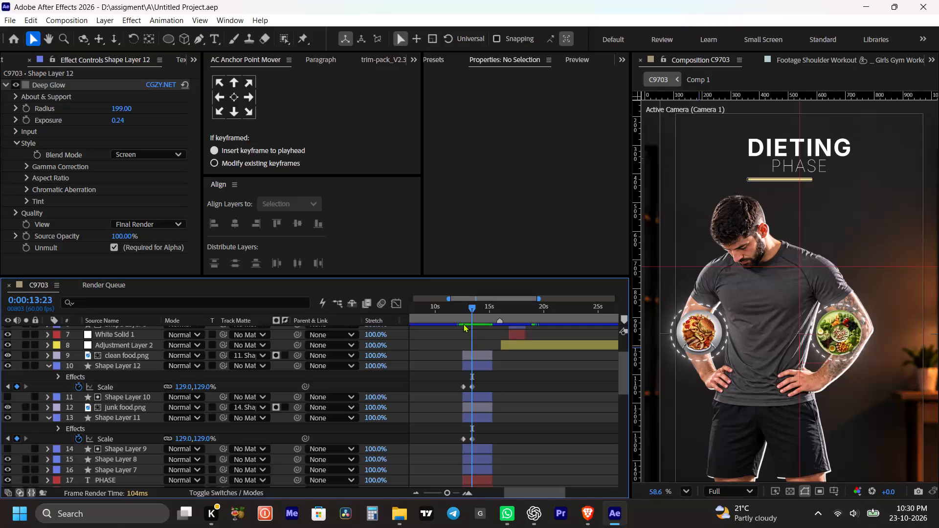
Play back the Dieting Phase scene from about 0:00:11:42 to check the food circles' scale animation.
click(463, 324)
key(space)
drag(462, 308, 454, 309)
key(space)
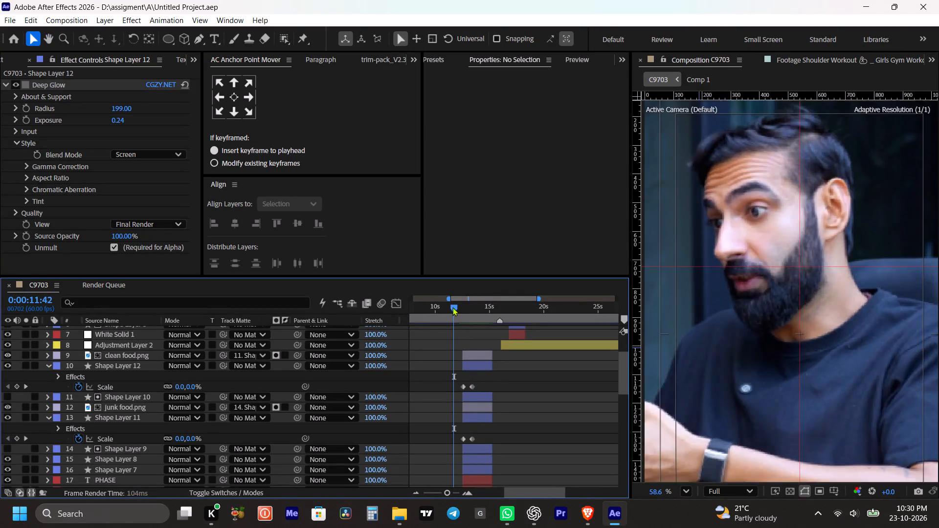
key(space)
key(space)
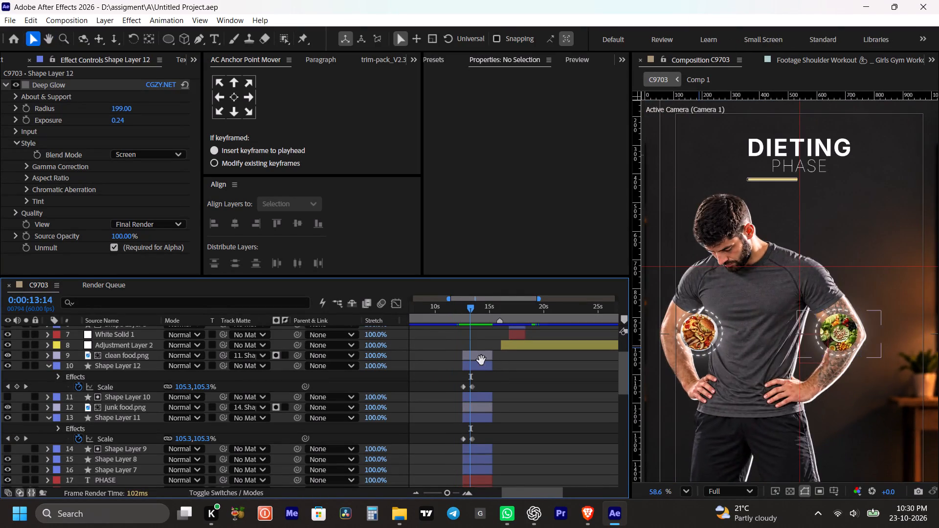
key(space)
key(space)
key(space)
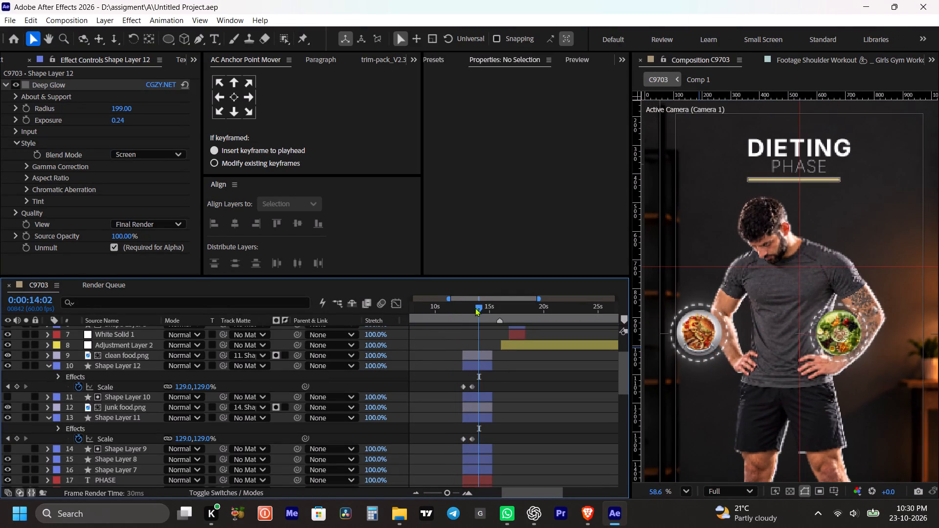
Animate the rotation of Shape Layers 12 and 11 from -30° at 0:00:12:34 to 0° at the layers' end.
shift+drag(475, 308, 460, 316)
click(468, 366)
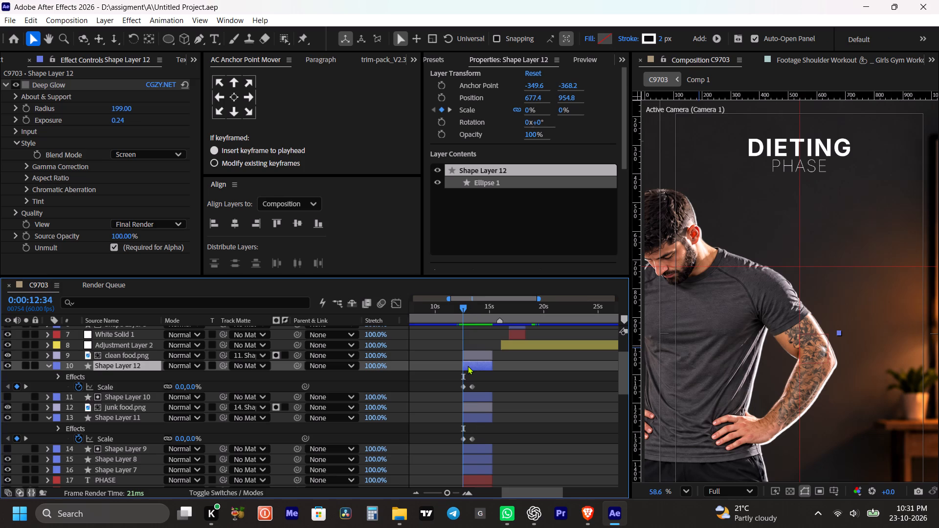
ctrl+click(468, 420)
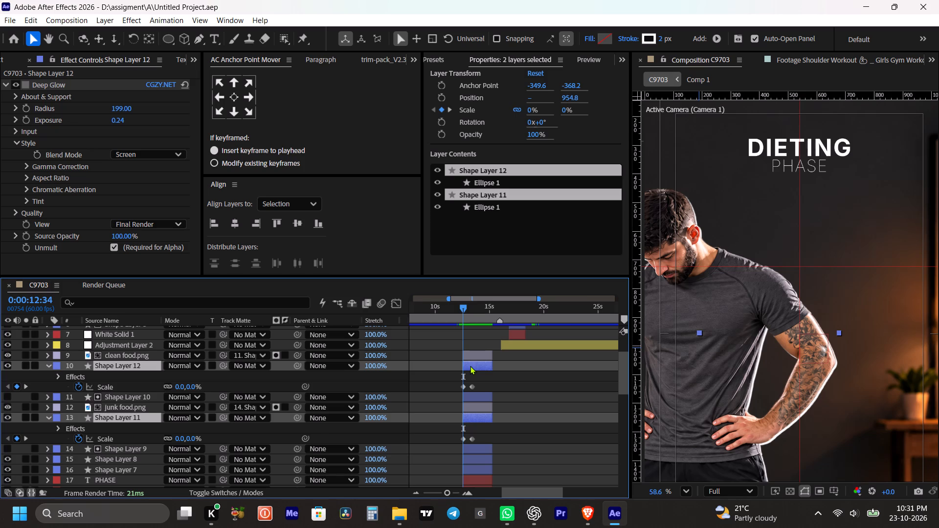
key(r)
click(78, 375)
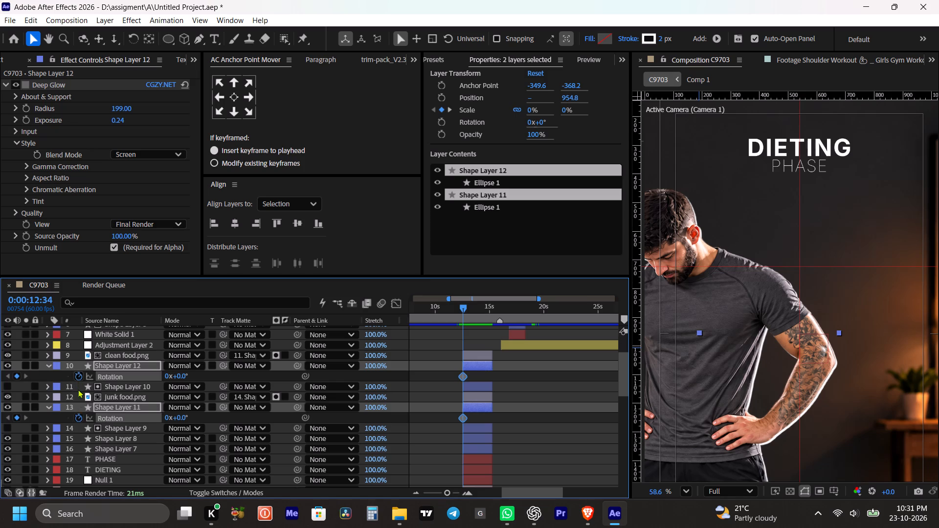
drag(464, 376, 467, 376)
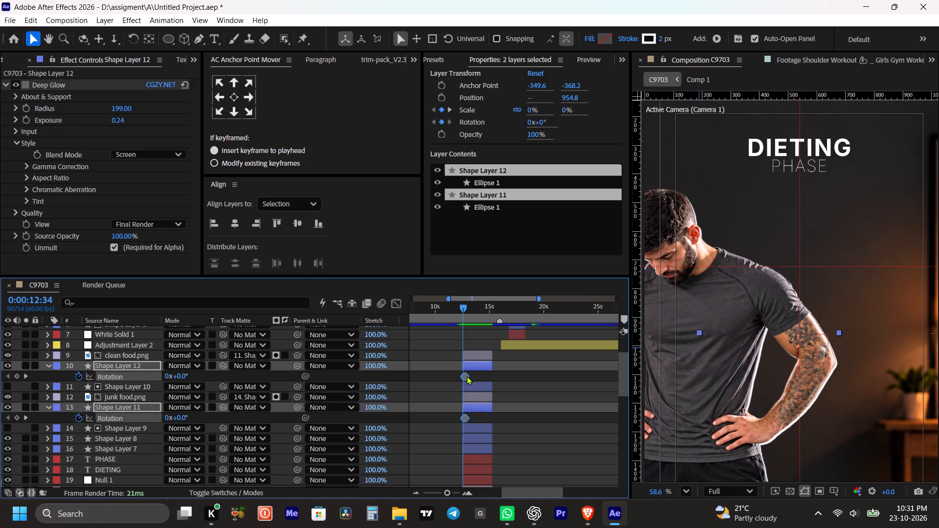
drag(467, 376, 486, 378)
drag(183, 374, 183, 374)
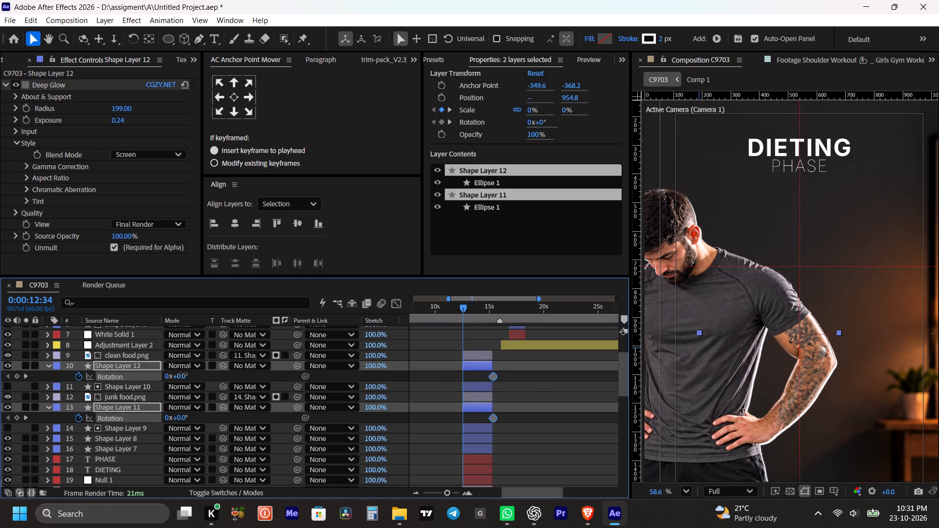
drag(183, 374, 167, 375)
Play back the Dieting Phase scene from about 11 seconds and check the rotation of the dashed rings around the food images.
drag(459, 307, 454, 308)
key(space)
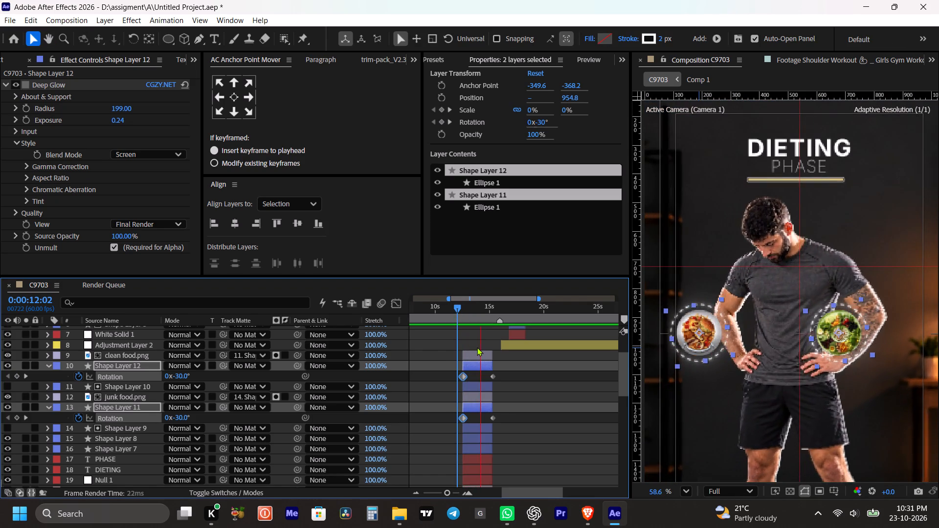
key(space)
click(448, 316)
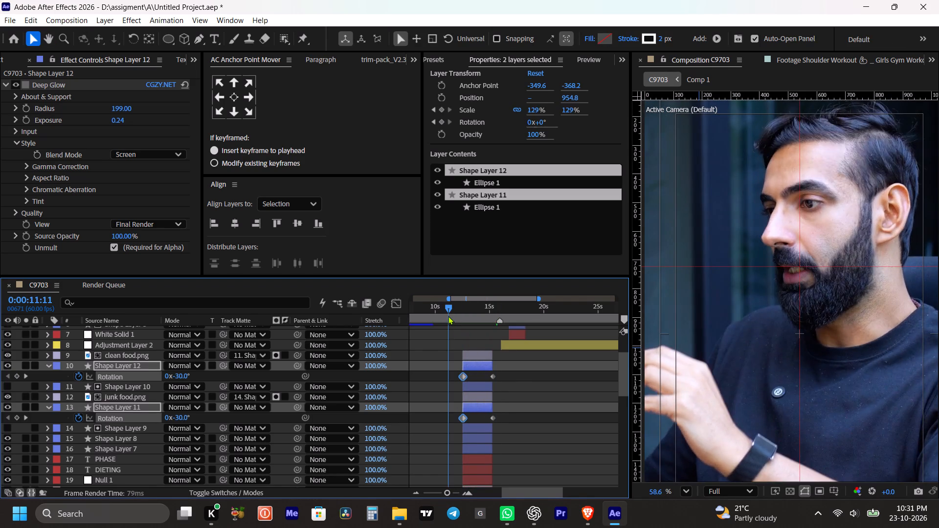
key(space)
click(517, 378)
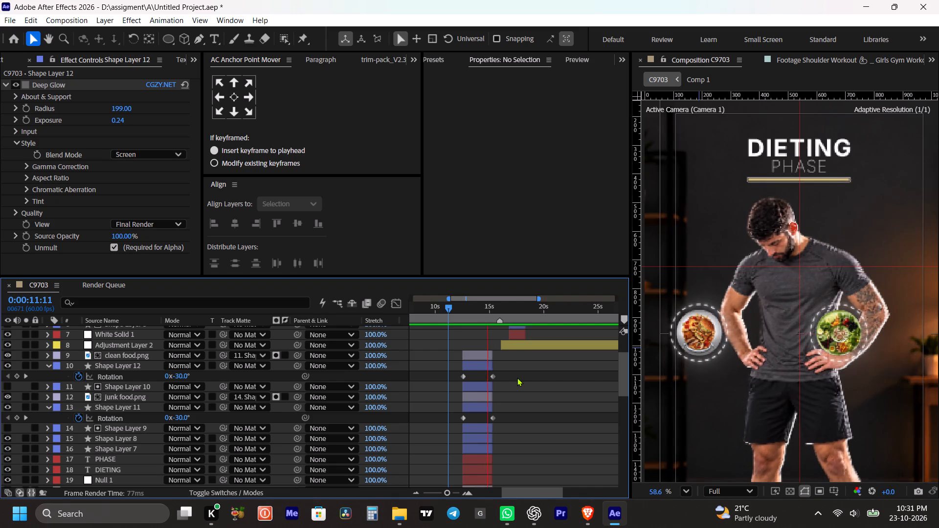
key(space)
click(464, 312)
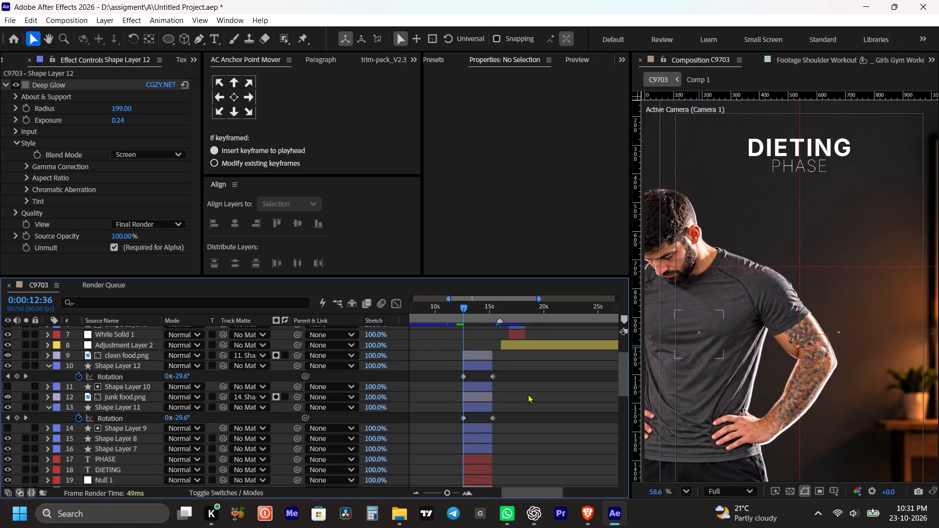
click(534, 370)
key(space)
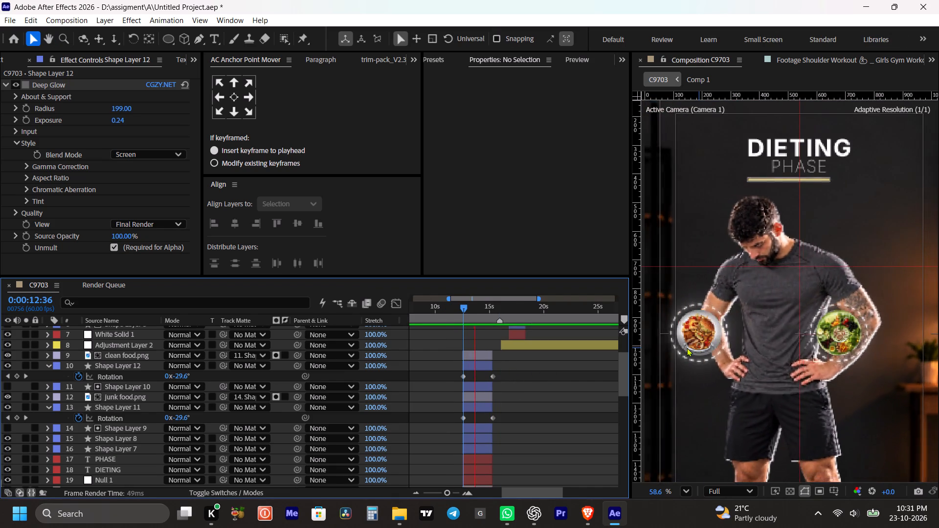
key(space)
key(space)
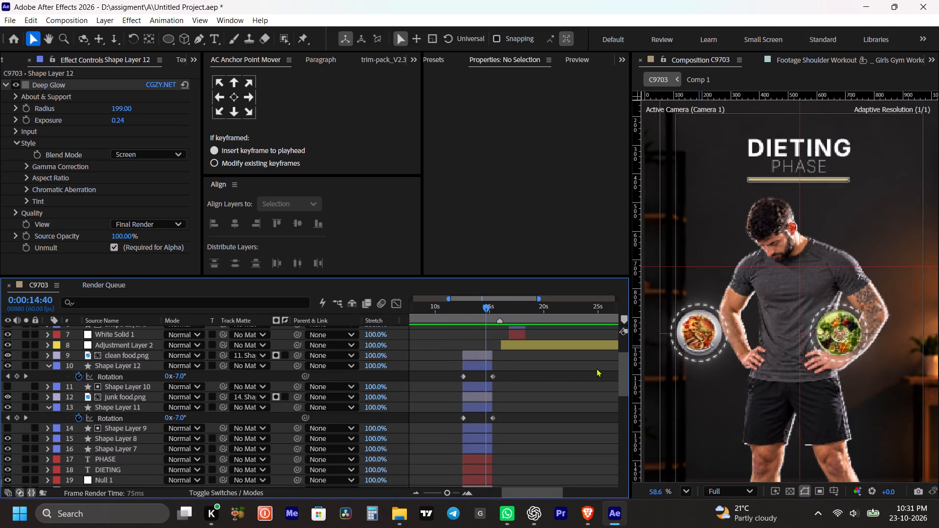
key(space)
scroll(741, 238, down, 4)
key(space)
key(space)
key(space)
key(space)
key(space)
key(space)
key(space)
key(space)
key(space)
key(space)
key(space)
key(space)
key(space)
key(space)
key(space)
key(space)
key(space)
key(space)
key(space)
key(space)
drag(760, 340, 756, 321)
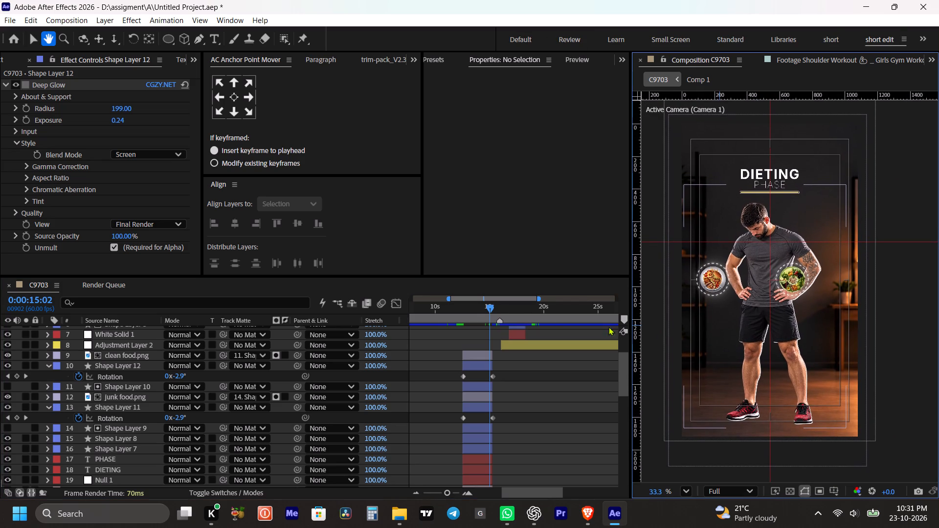
drag(456, 313, 451, 312)
key(space)
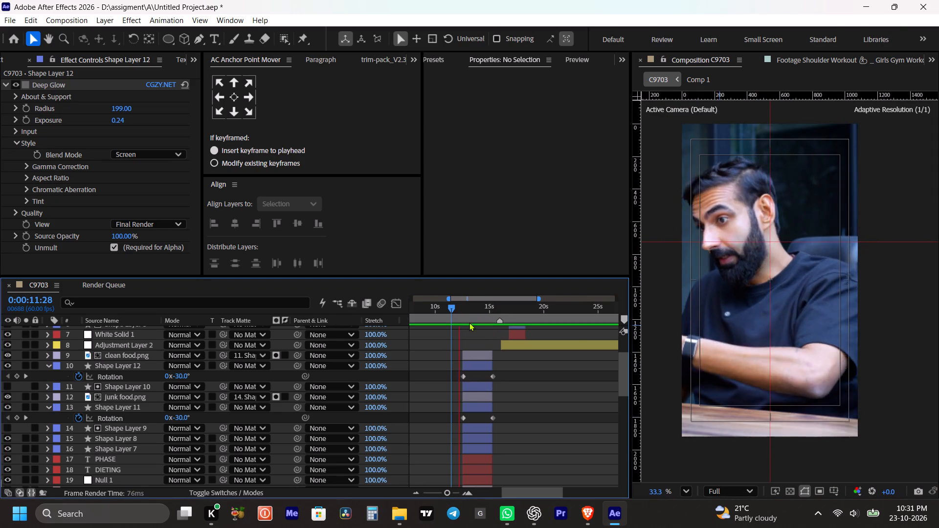
key(space)
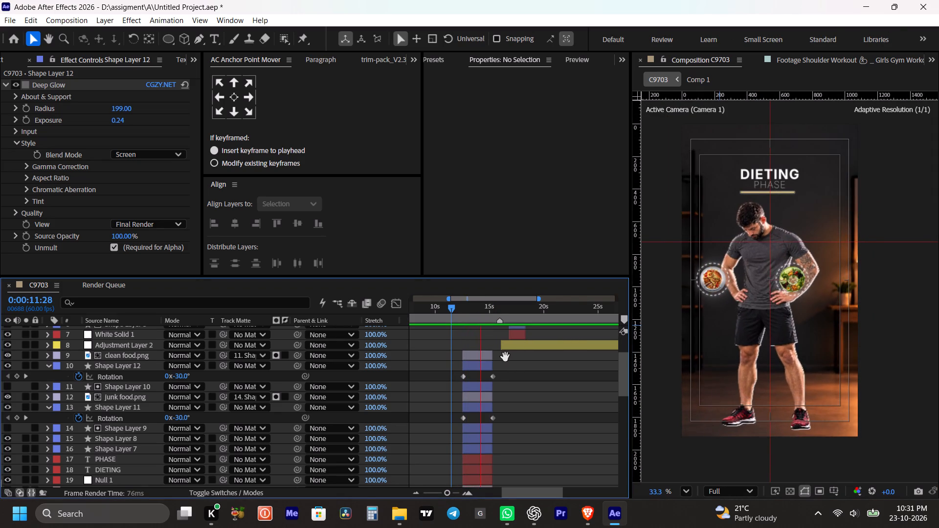
Collapse the revealed properties of Shape Layer 12 and Shape Layer 11 and save the project.
key(ctrl+s)
click(523, 377)
click(492, 366)
key(m)
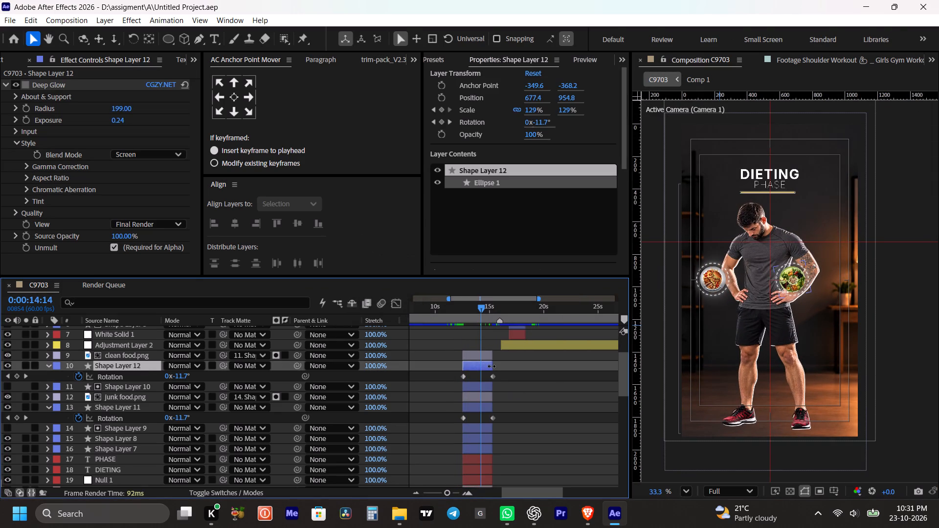
click(494, 396)
key(m)
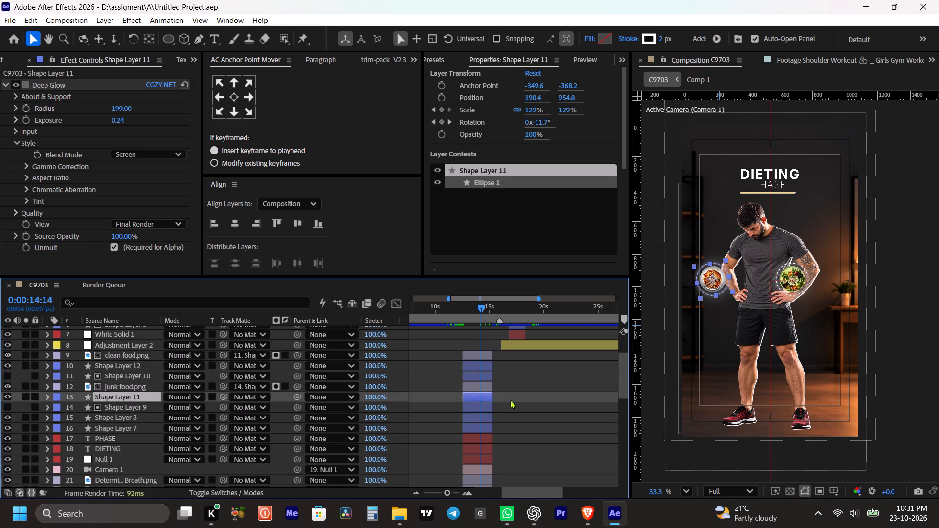
click(514, 404)
key(ctrl+s)
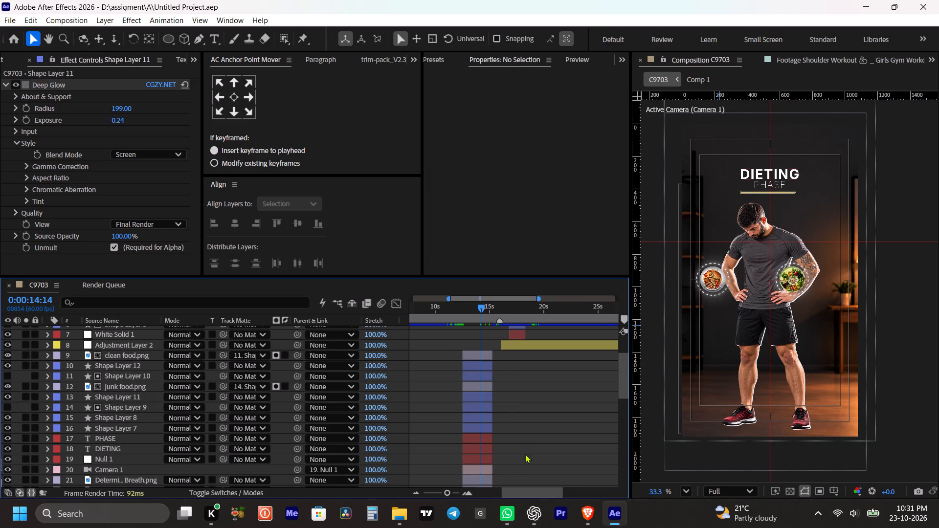
Apply the CC Light Sweep effect to the Determined Athlete Catching His Breath image layer.
click(529, 445)
scroll(490, 440, down, 1)
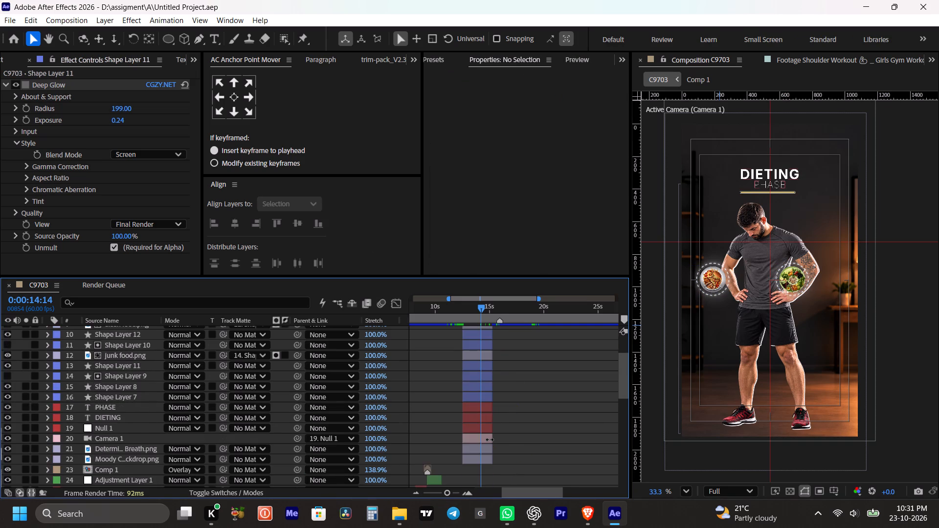
click(482, 449)
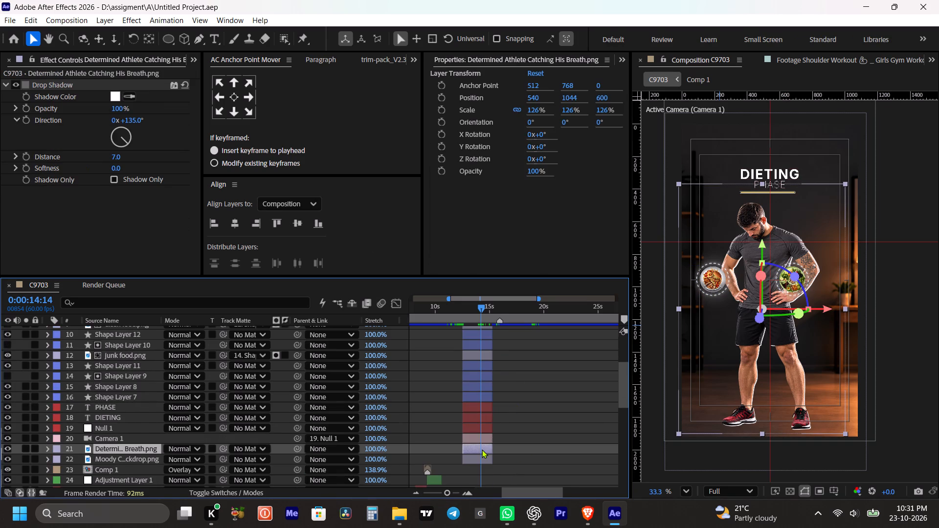
click(10, 446)
click(10, 446)
key(ctrl+space)
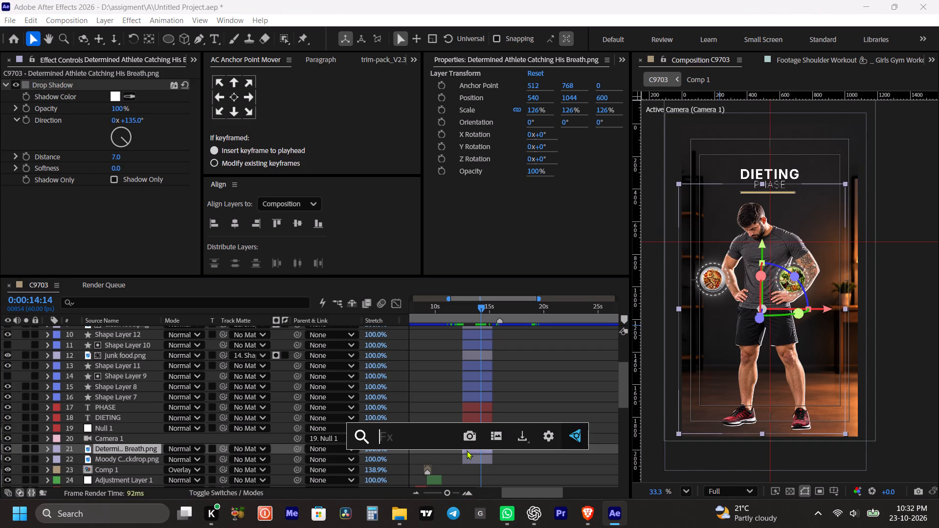
text(ss li)
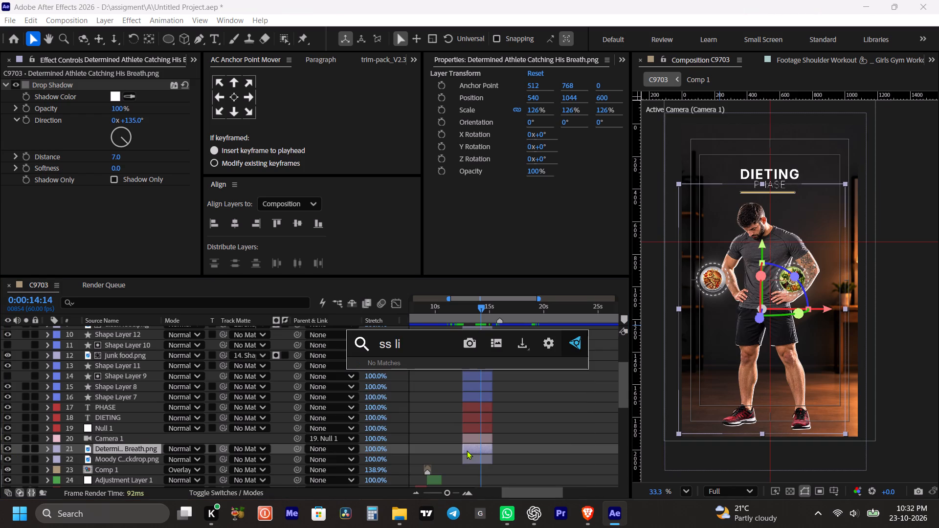
key(BackSpace)
key(BackSpace)
key(BackSpace)
key(BackSpace)
key(BackSpace)
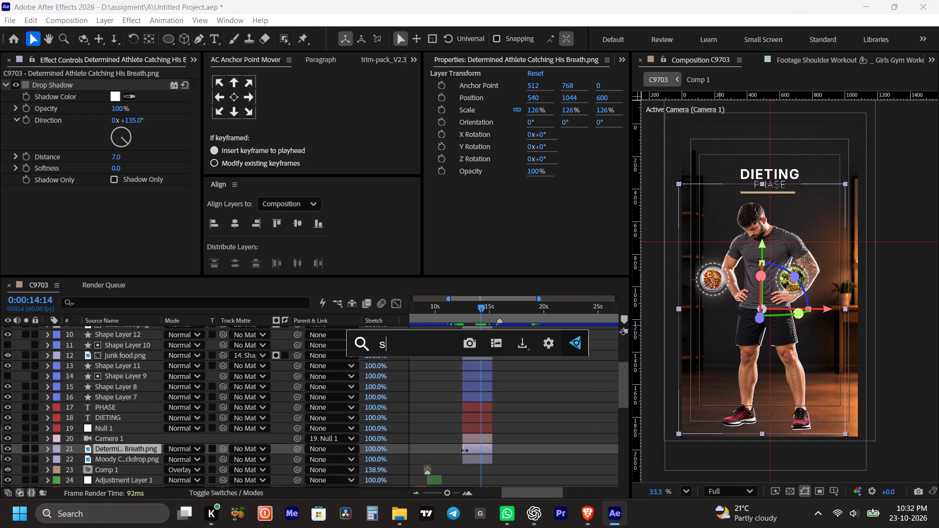
key(BackSpace)
text(cc lig)
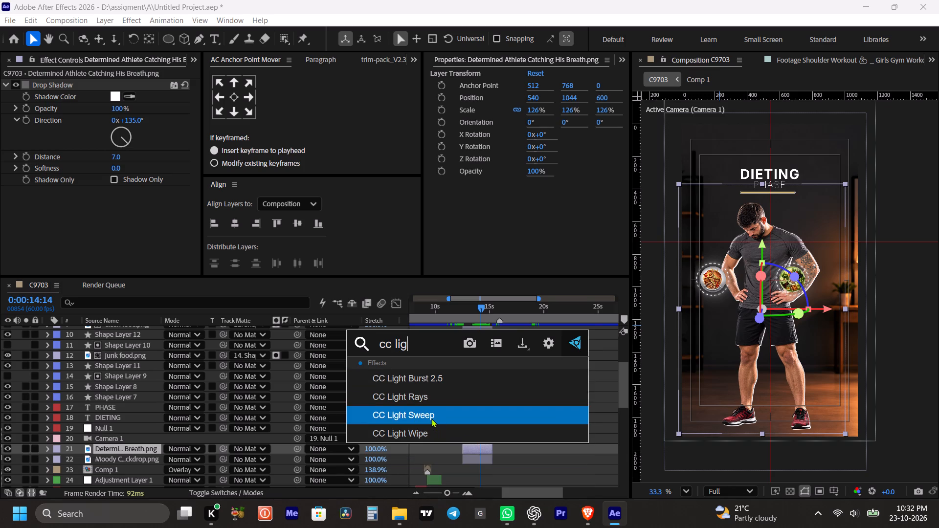
click(431, 418)
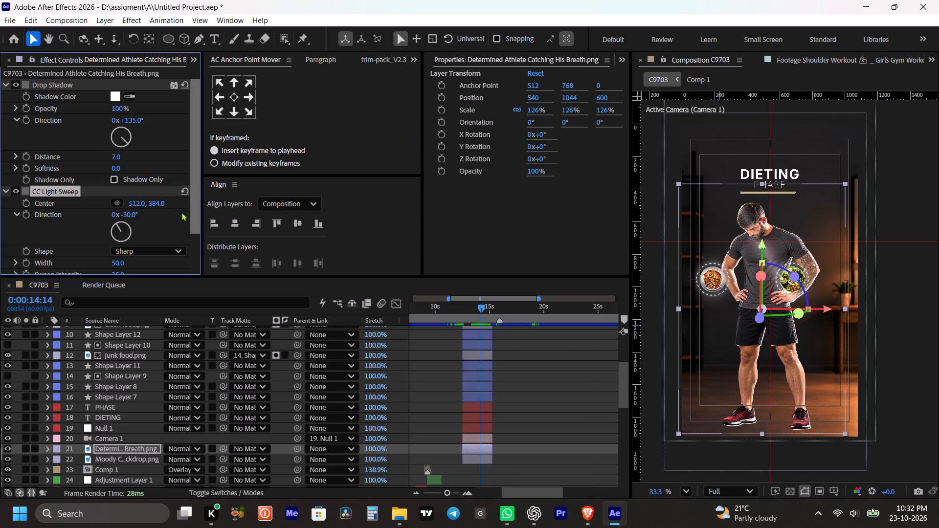
Set the light sweep's direction to 84° and its width to 105 on the athlete layer.
drag(130, 213, 168, 209)
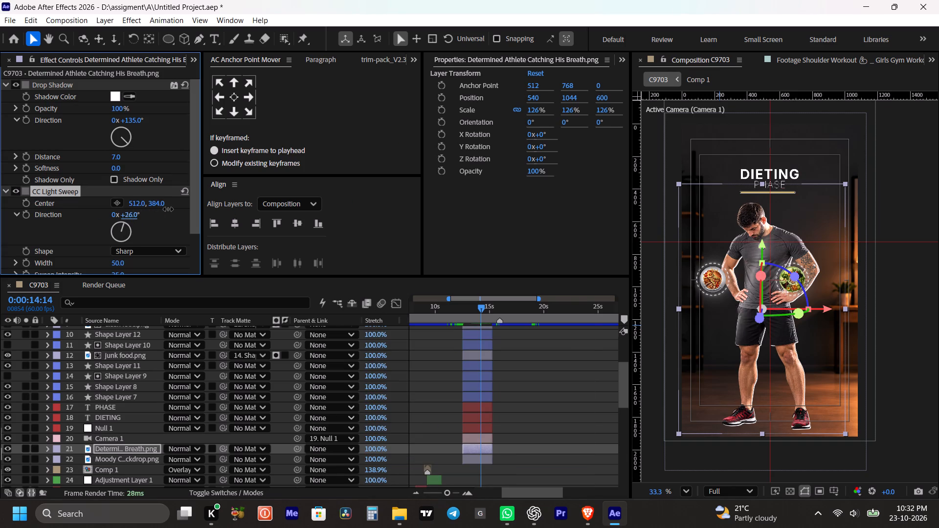
drag(168, 209, 208, 219)
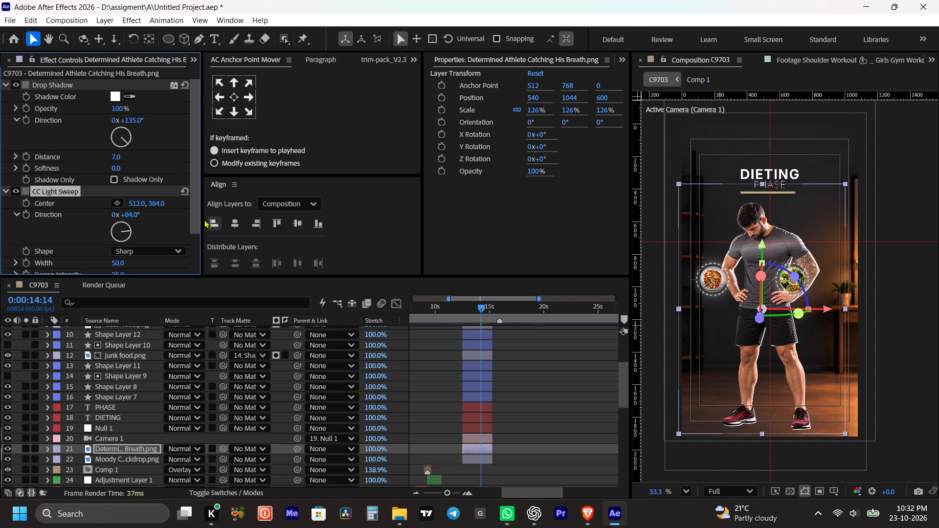
scroll(154, 209, down, 1)
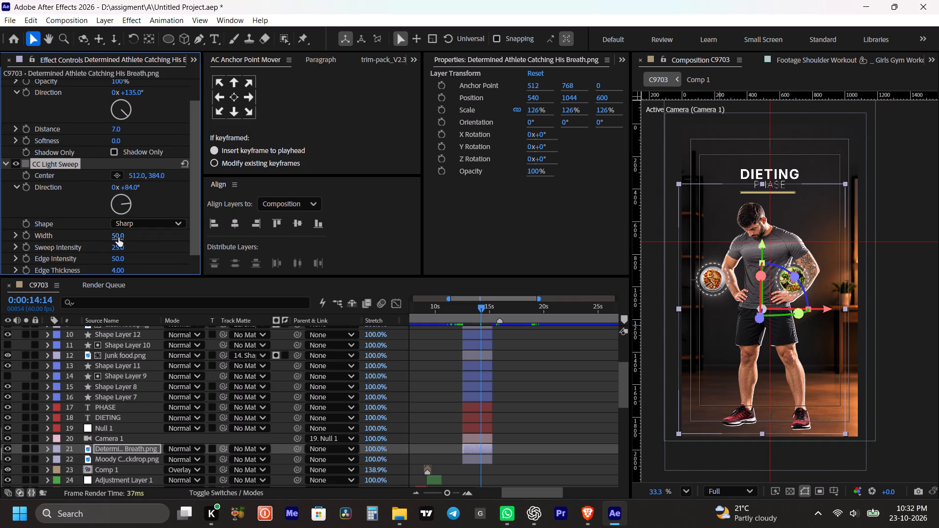
drag(119, 238, 151, 233)
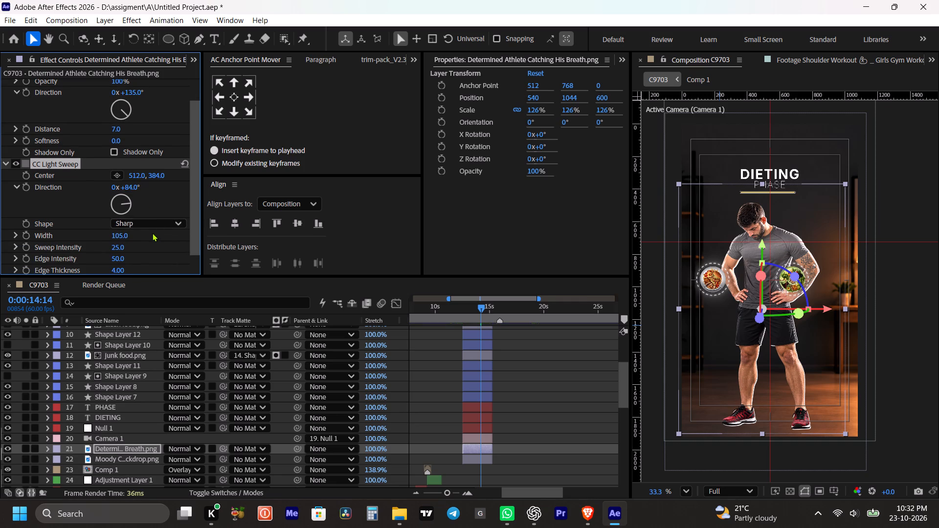
Position the light sweep's center just above the athlete's head, at about 347, 99.
click(121, 175)
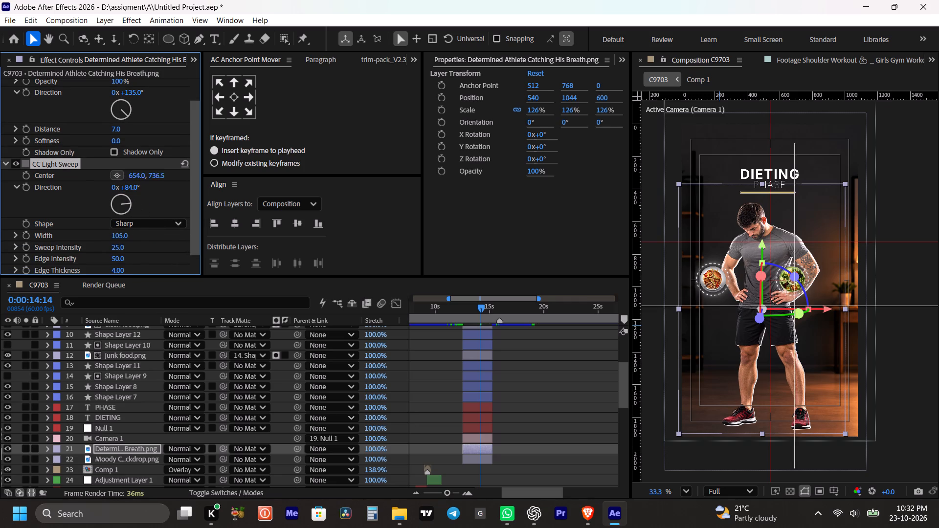
click(744, 246)
drag(744, 249, 744, 372)
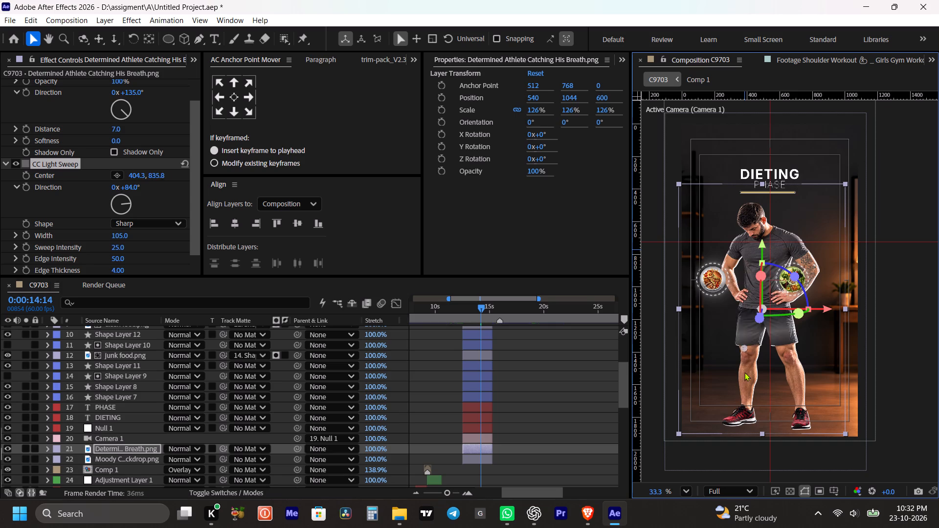
drag(744, 372, 735, 220)
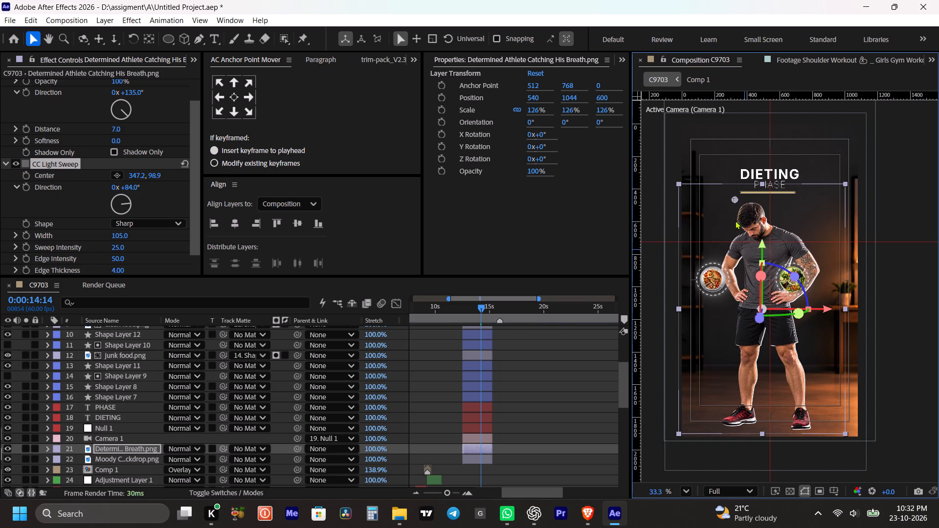
Move the light sweep's center below the athlete's feet, to about 422, 1693, and keyframe it at the scene start, 0:00:12:34.
drag(735, 220, 747, 433)
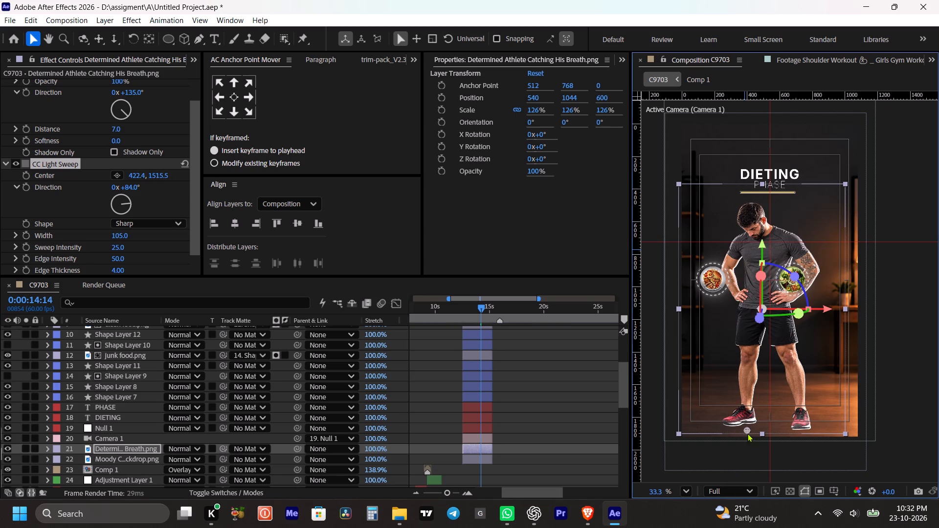
drag(747, 433, 747, 462)
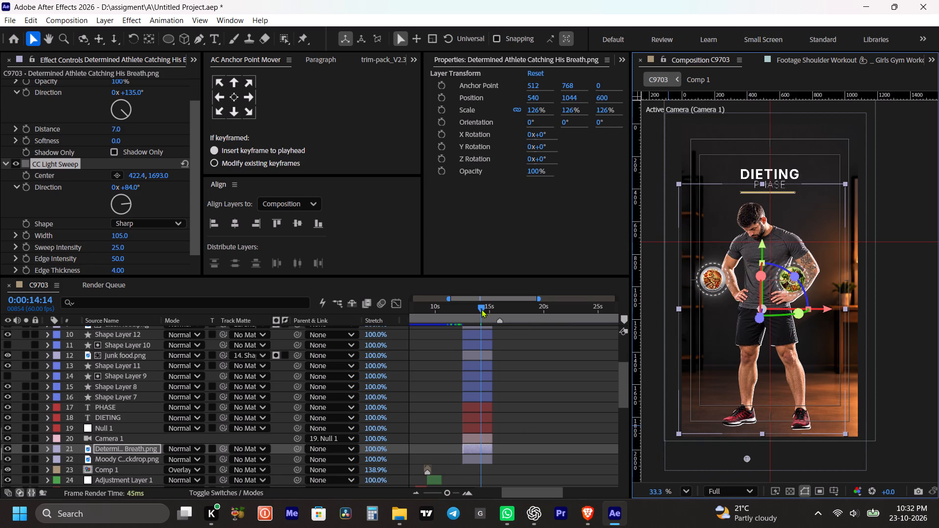
shift+drag(481, 308, 459, 315)
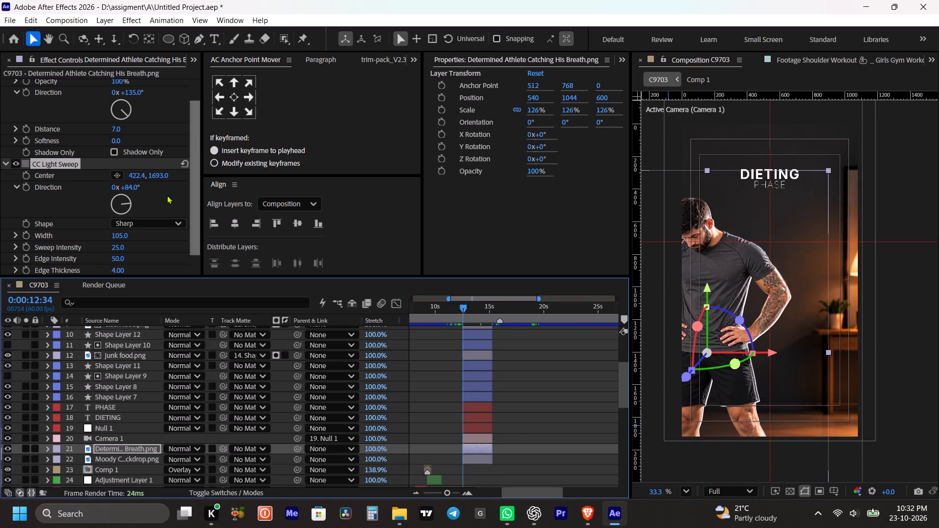
click(28, 176)
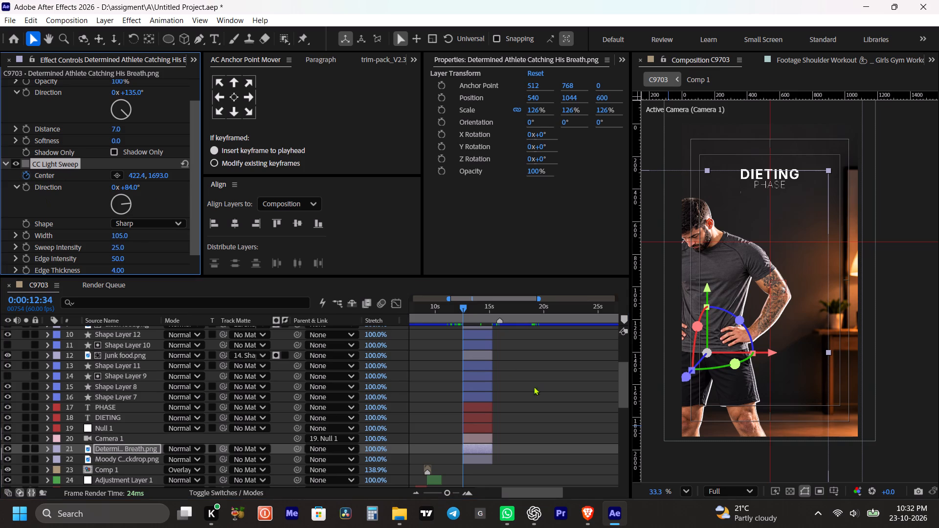
Keyframe the light sweep's center above the DIETING title, at about 297, -194, at 0:00:15:17 and save the project.
shift+drag(469, 306, 492, 321)
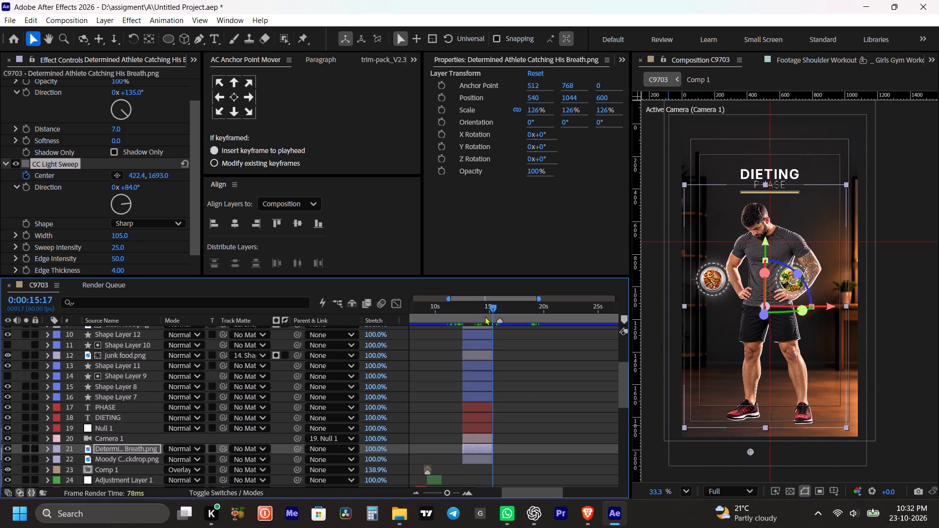
click(116, 176)
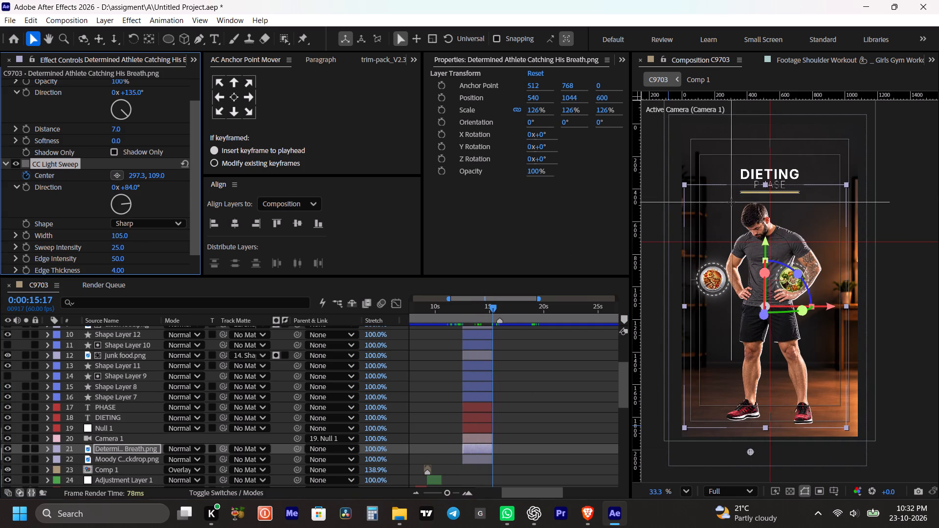
click(731, 202)
drag(732, 199, 732, 154)
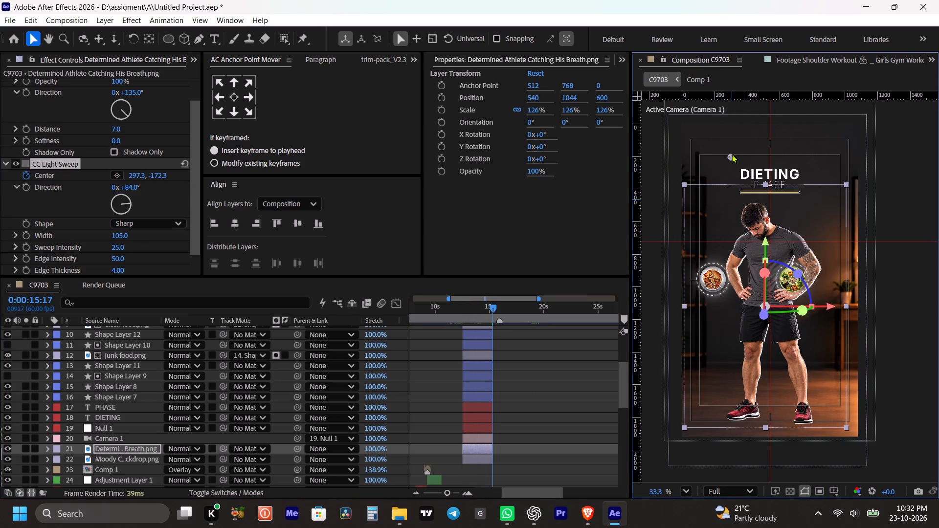
drag(732, 154, 732, 152)
key(ctrl+s)
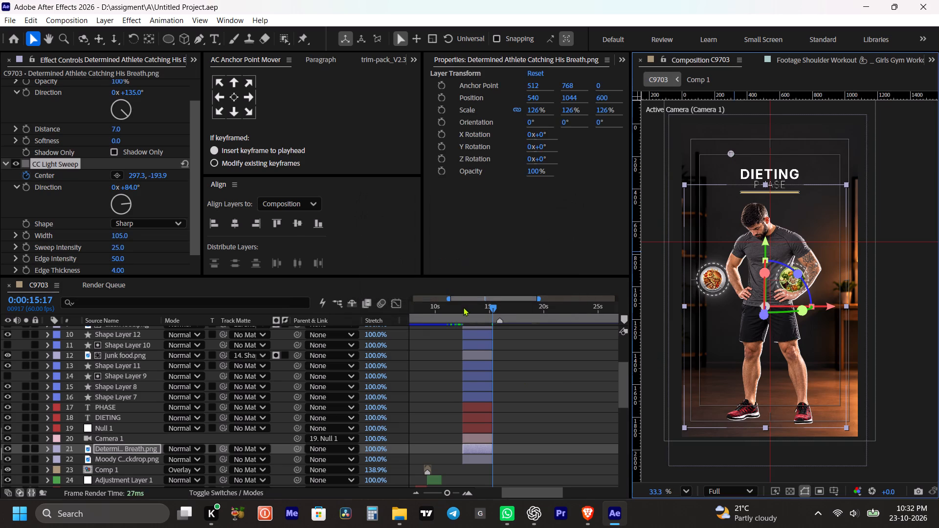
Preview the sweep, reveal the athlete layer's keyframes and apply Easy Ease to both light sweep Center keyframes.
click(463, 307)
key(space)
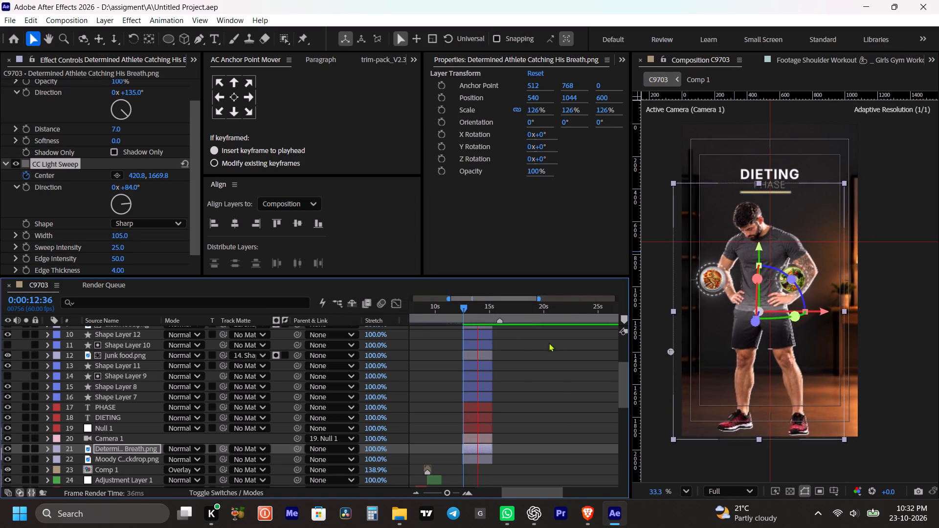
key(space)
key(u)
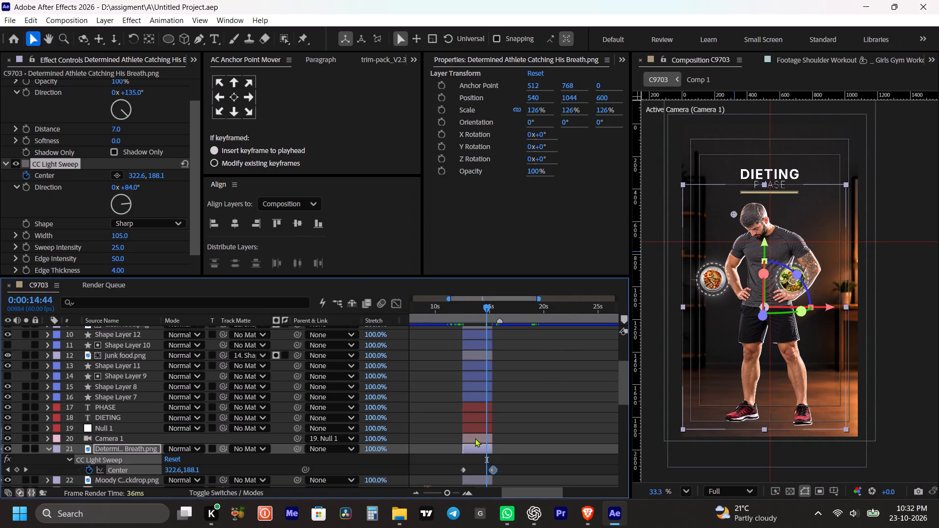
scroll(518, 433, down, 2)
drag(509, 402, 452, 417)
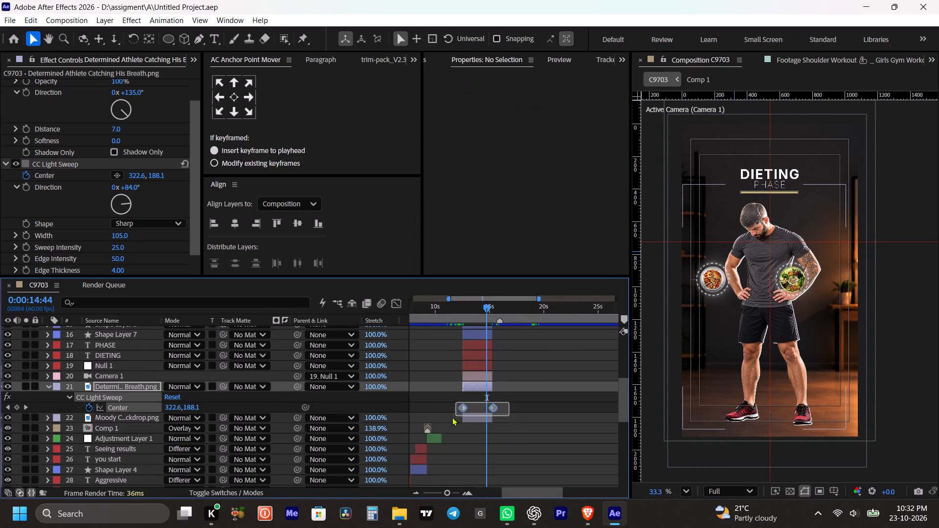
drag(452, 417, 446, 417)
key(F8)
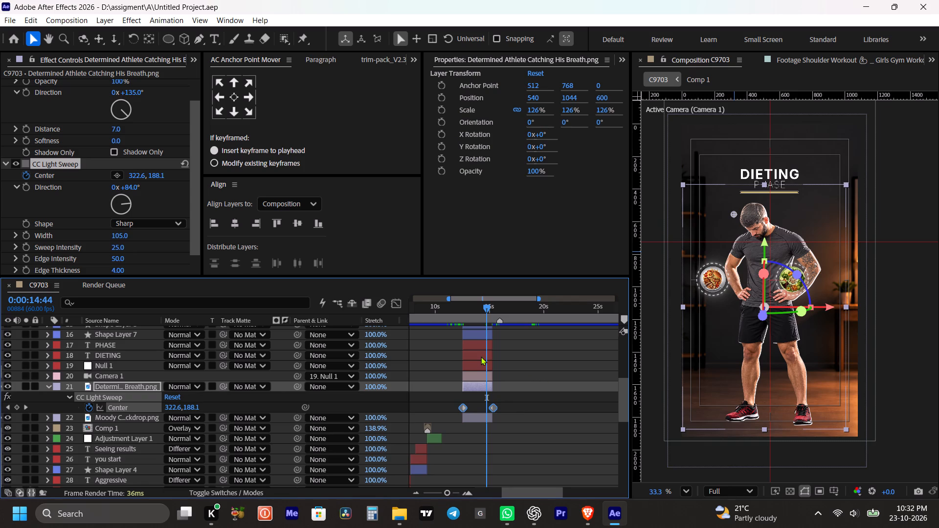
key(F8)
key(F9)
Reshape the Center speed graph so the sweep peaks early, at about 13 seconds, and eases out slowly into the last keyframe.
click(398, 305)
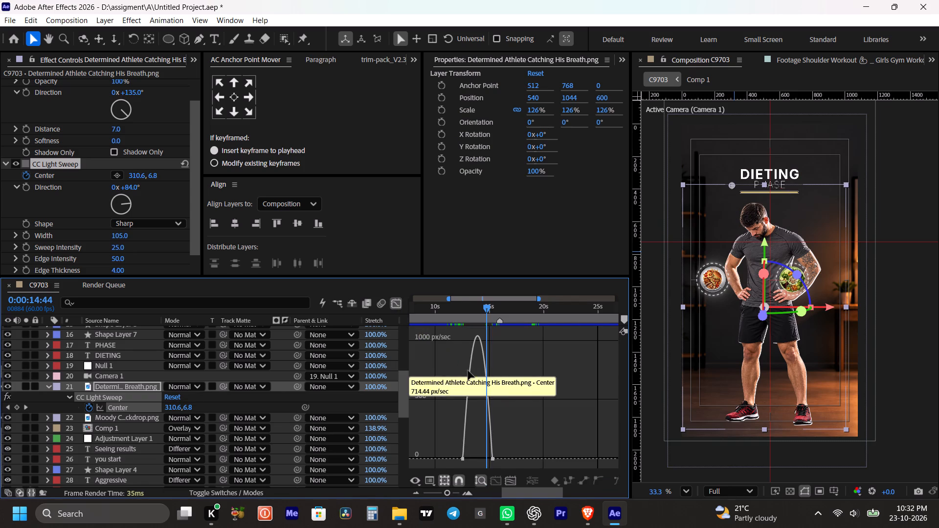
alt+scroll(468, 371, up, 2)
key(space)
drag(491, 399, 513, 408)
drag(593, 443, 579, 480)
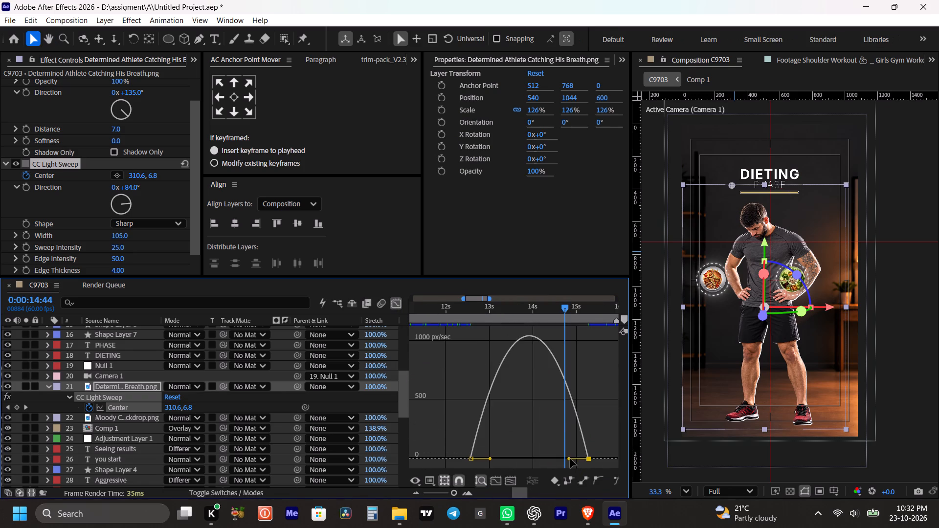
drag(570, 459, 541, 457)
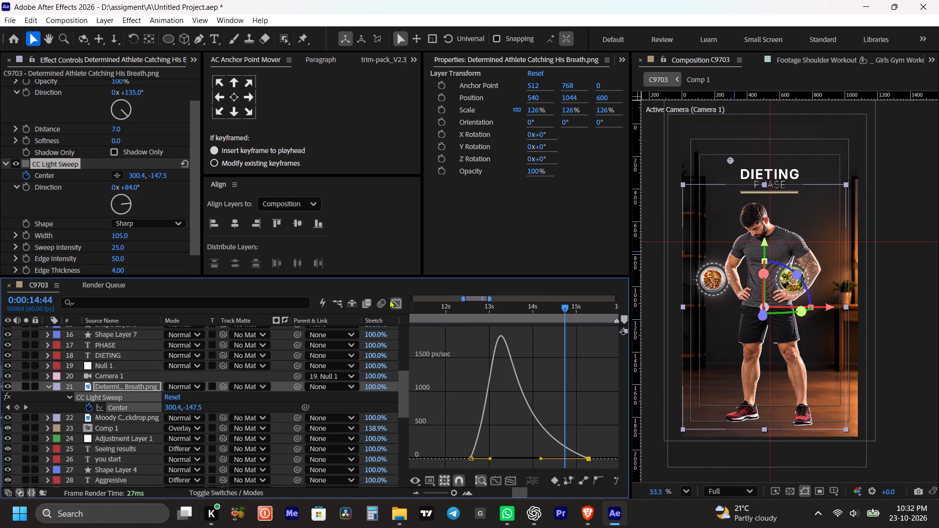
click(397, 304)
Play back the Dieting Phase scene several times to check the eased light sweep across the athlete.
alt+scroll(460, 351, down, 1)
drag(457, 308, 450, 309)
key(space)
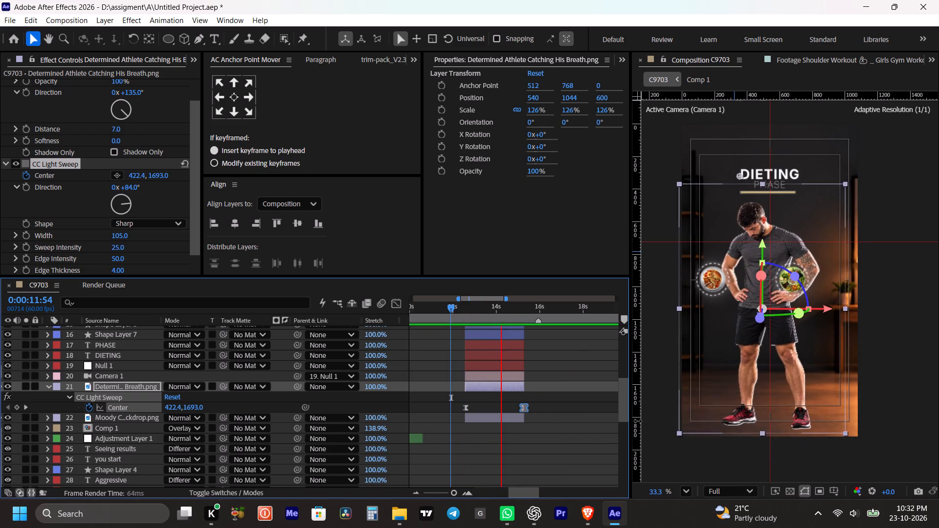
key(space)
drag(555, 358, 550, 357)
click(434, 307)
key(space)
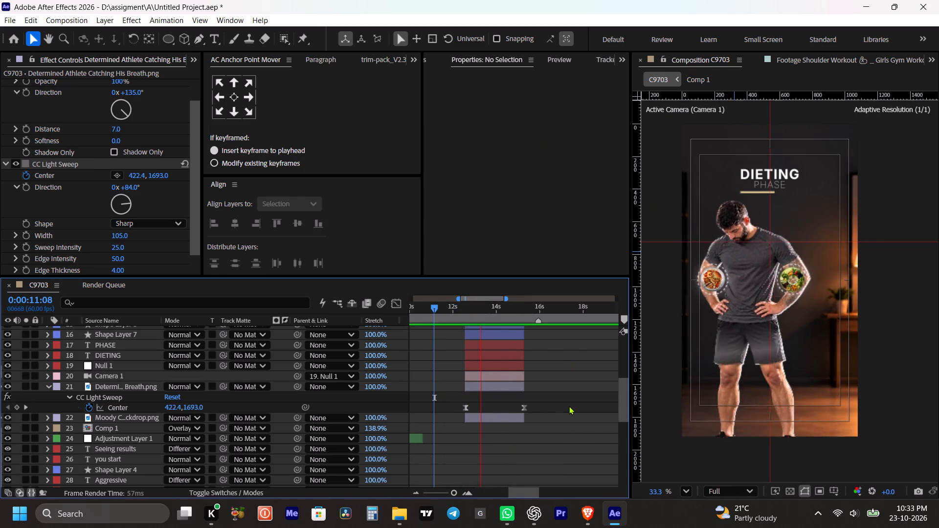
key(space)
drag(474, 310, 477, 312)
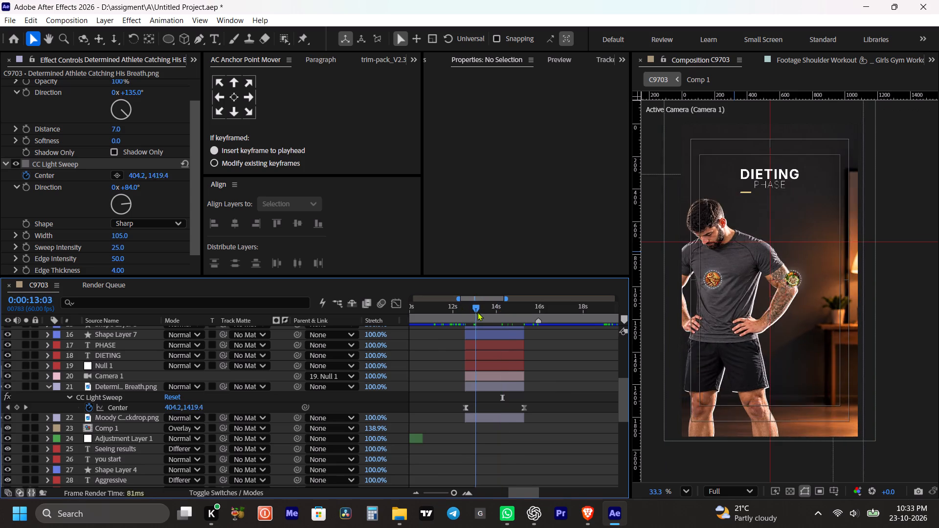
drag(477, 312, 464, 321)
key(space)
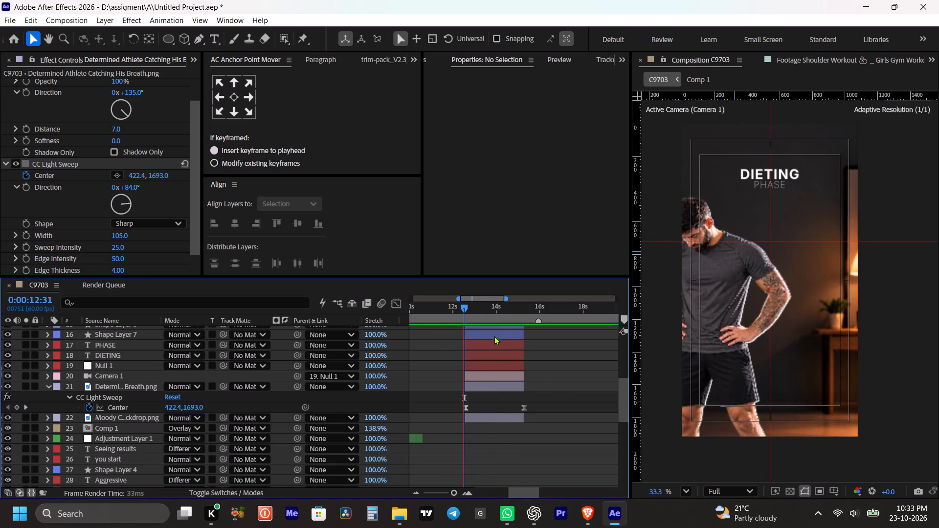
key(space)
click(564, 362)
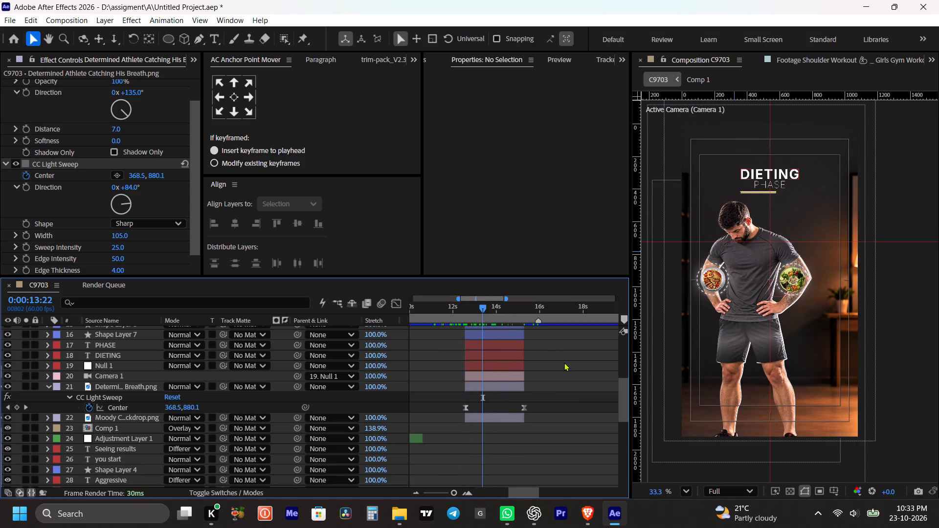
click(571, 404)
scroll(789, 195, up, 3)
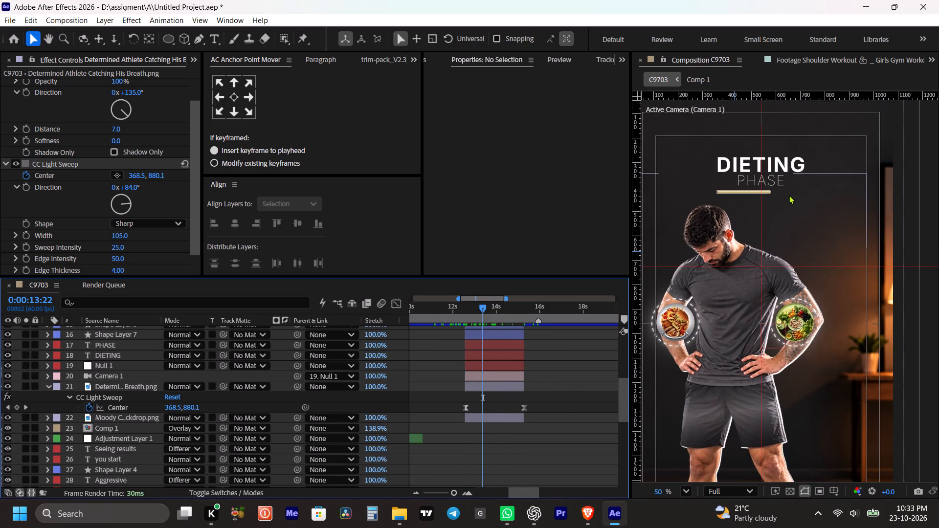
scroll(789, 195, down, 5)
key(space)
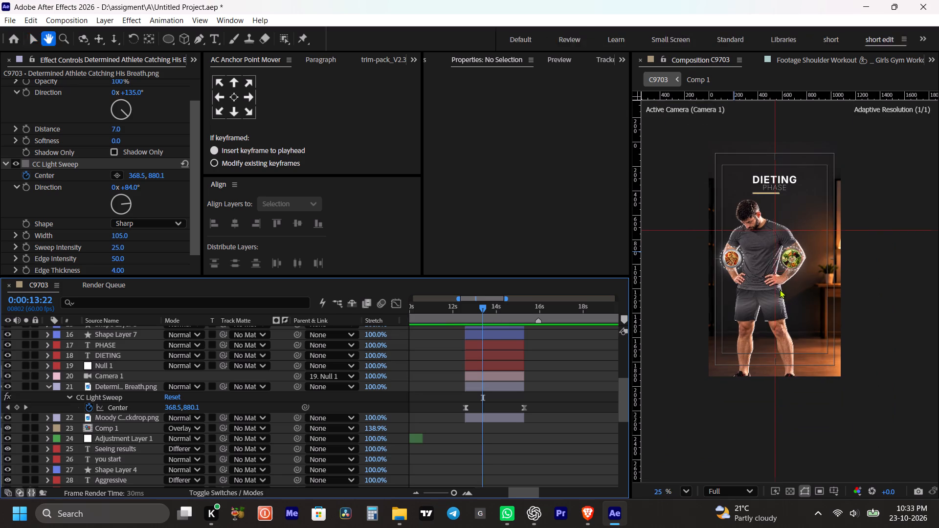
key(space)
click(449, 307)
key(space)
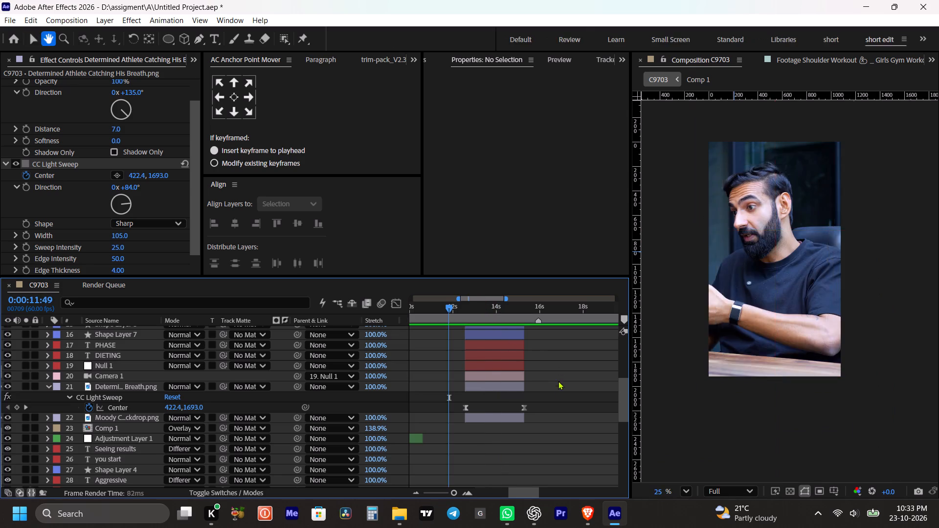
click(558, 395)
key(space)
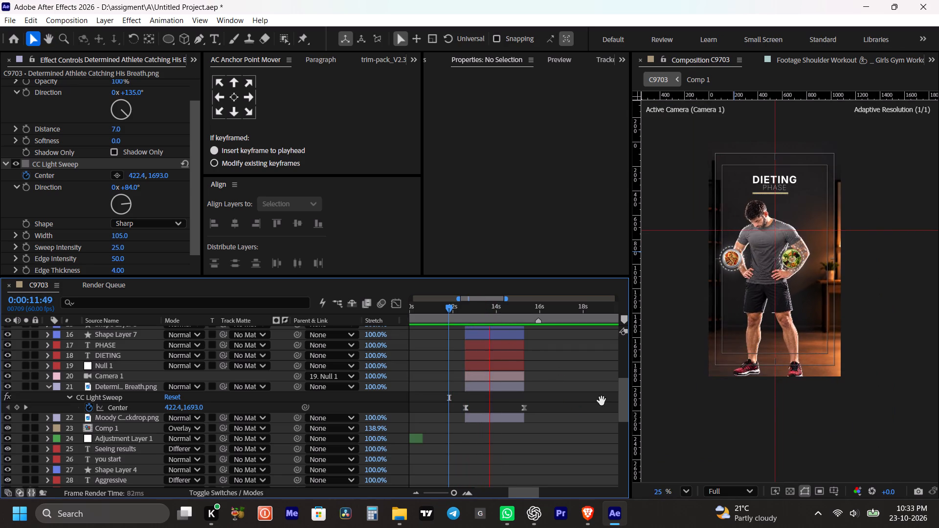
key(space)
key(space)
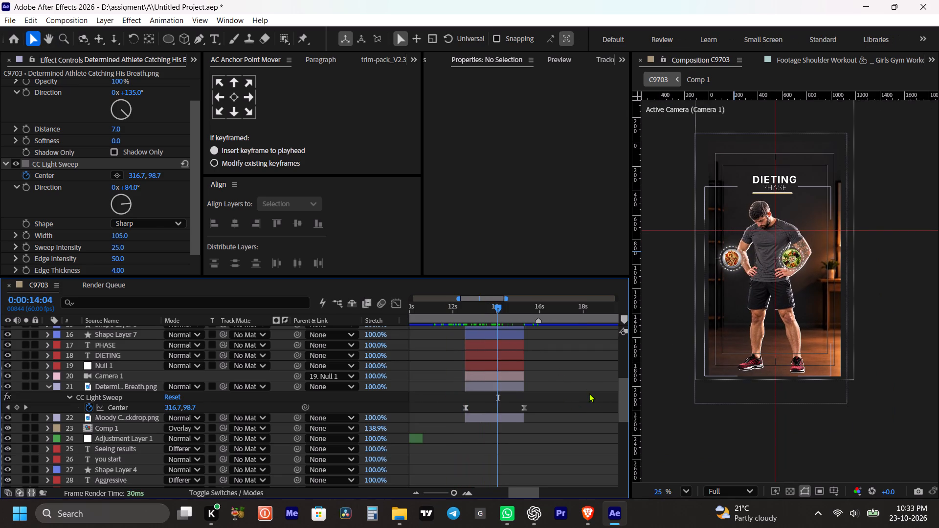
Save the project and collapse the athlete layer's revealed light sweep properties.
key(ctrl+s)
click(508, 386)
key(m)
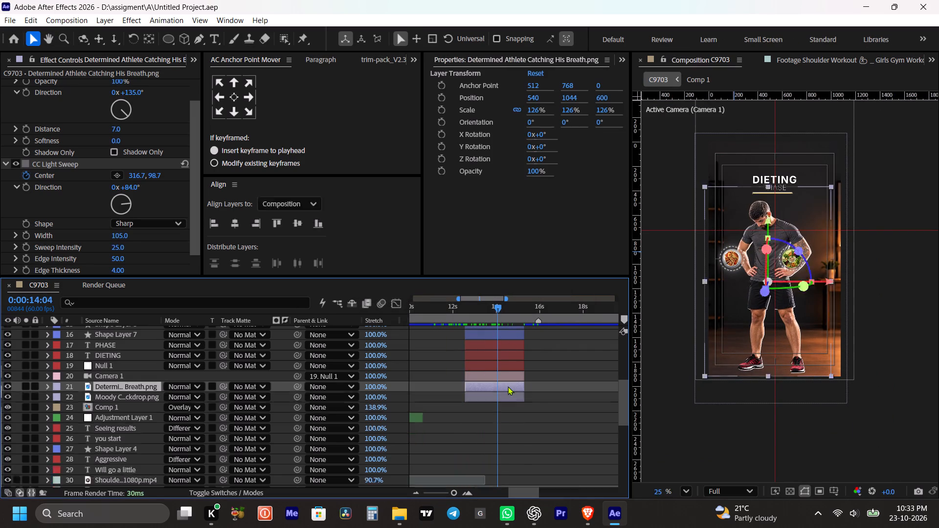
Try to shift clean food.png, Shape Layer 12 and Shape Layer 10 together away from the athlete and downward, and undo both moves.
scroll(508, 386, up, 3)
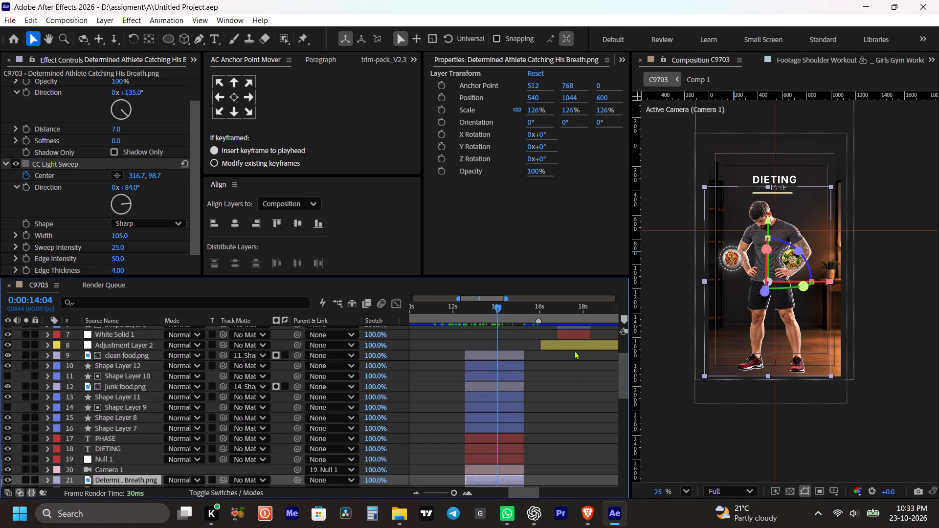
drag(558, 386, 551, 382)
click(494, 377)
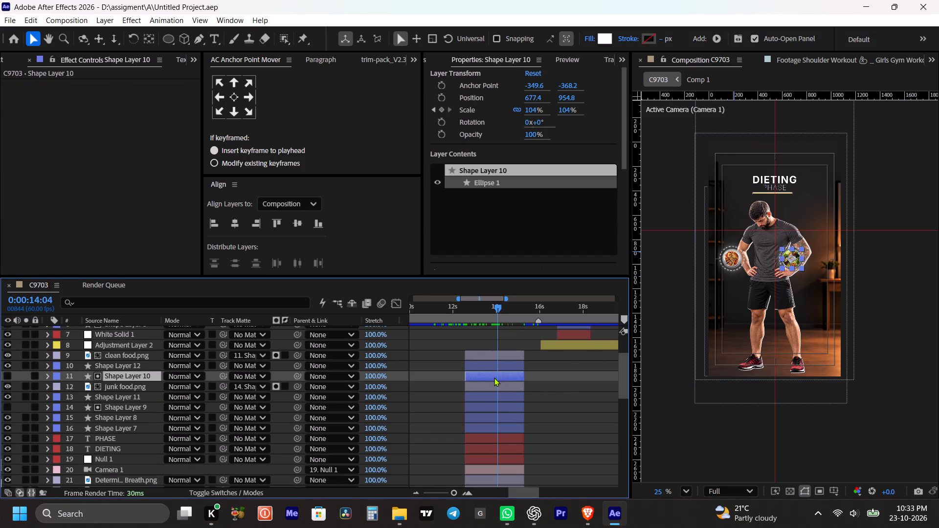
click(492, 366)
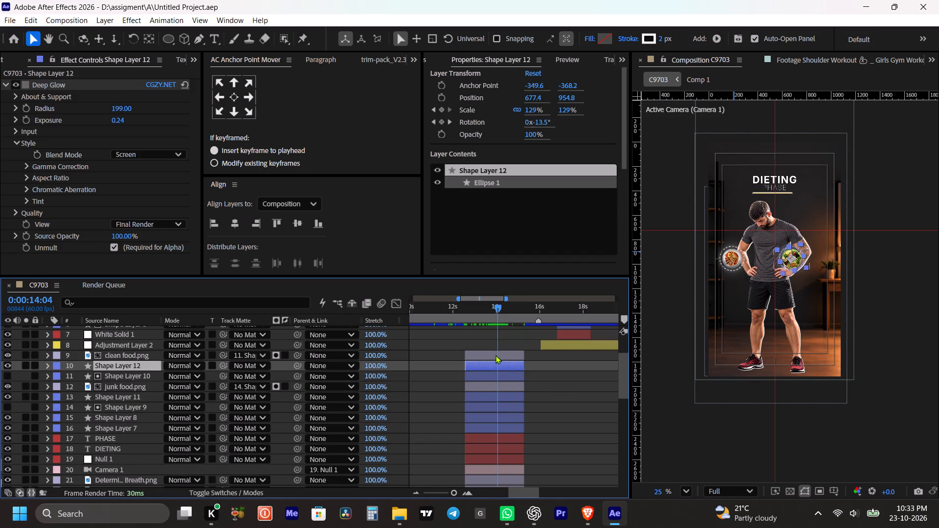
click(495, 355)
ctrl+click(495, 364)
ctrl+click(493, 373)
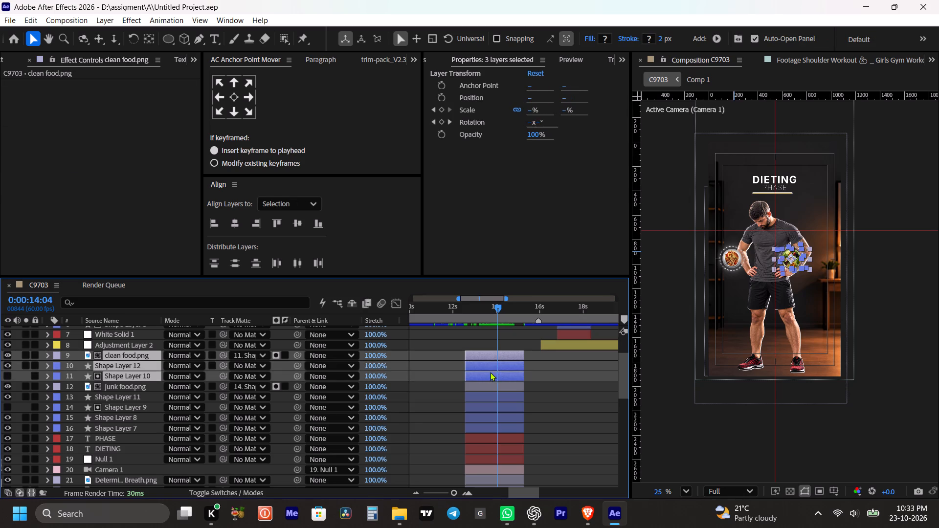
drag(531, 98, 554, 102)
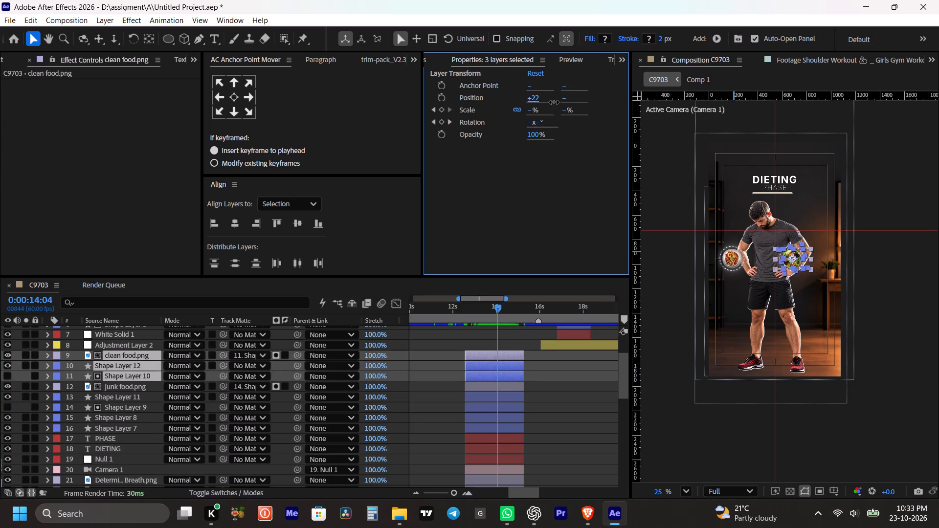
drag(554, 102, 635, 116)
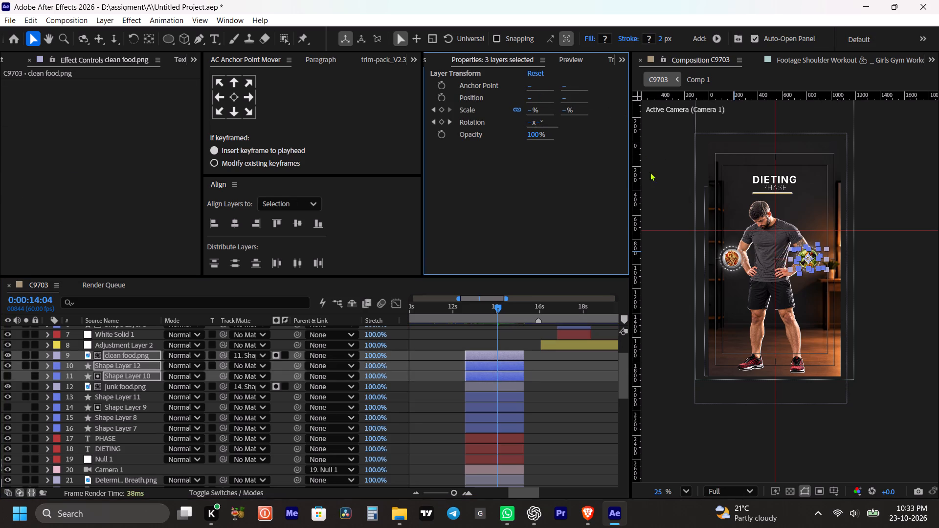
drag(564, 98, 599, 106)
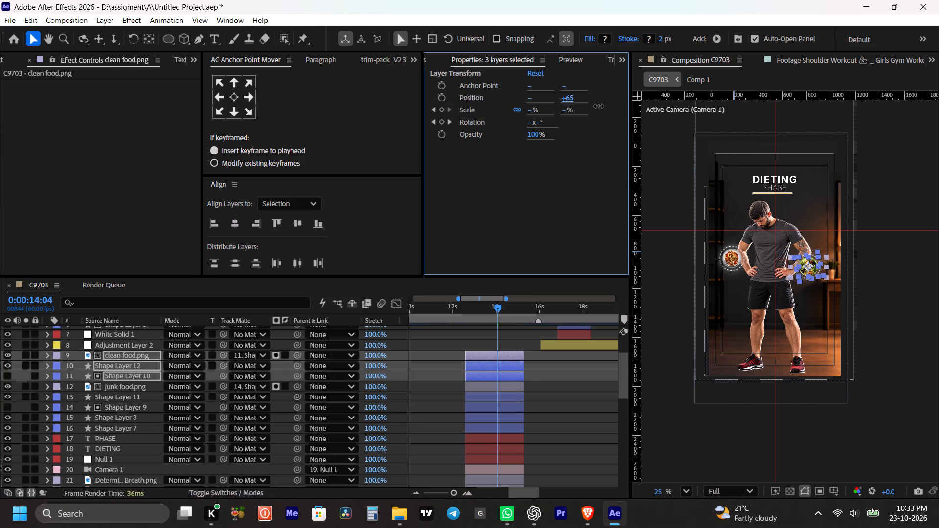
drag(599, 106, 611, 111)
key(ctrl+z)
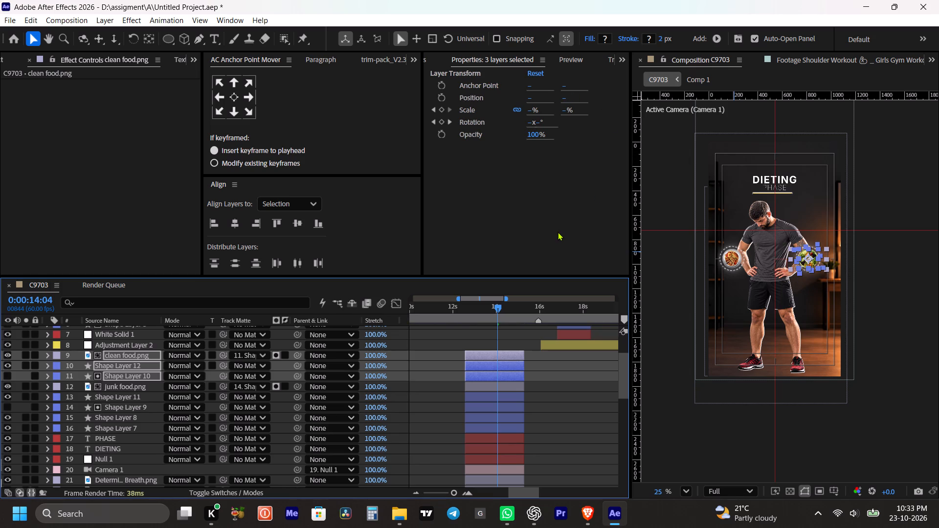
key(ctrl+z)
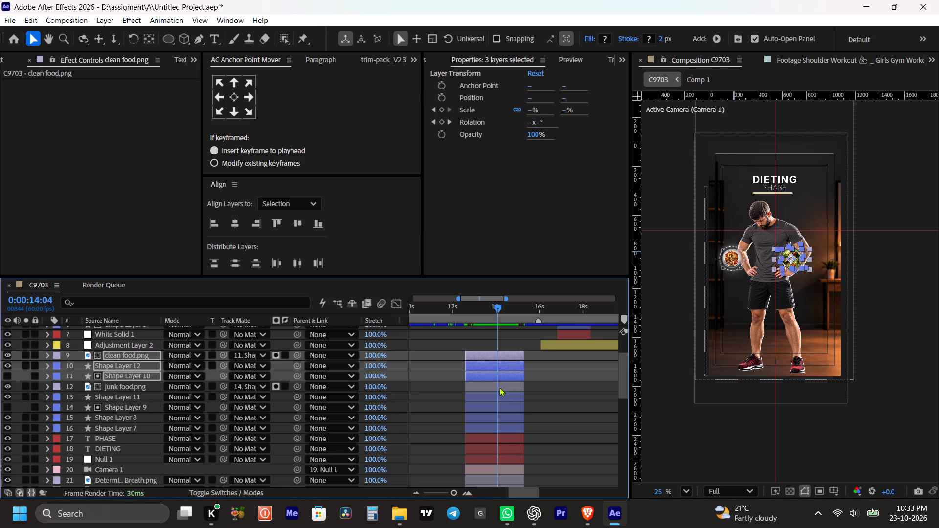
Add junk food.png, Shape Layer 11 and Shape Layer 9 to the selected clean food layers and shift both food bowls rightward and about 100 px down.
shift+click(119, 388)
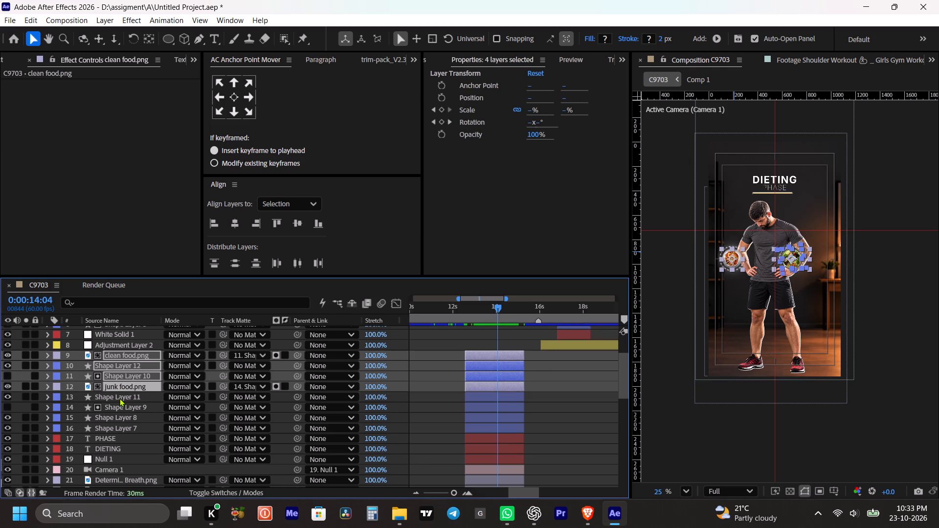
shift+click(119, 398)
shift+click(118, 408)
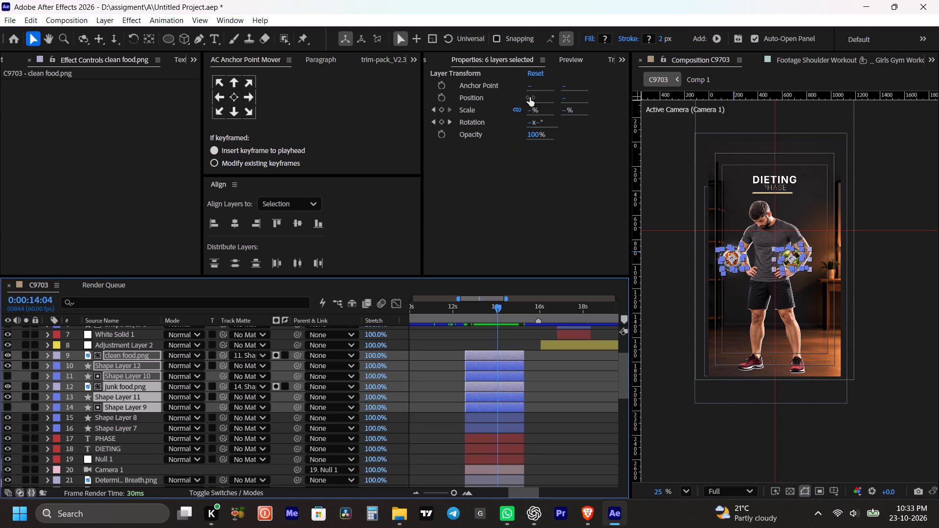
drag(530, 97, 577, 99)
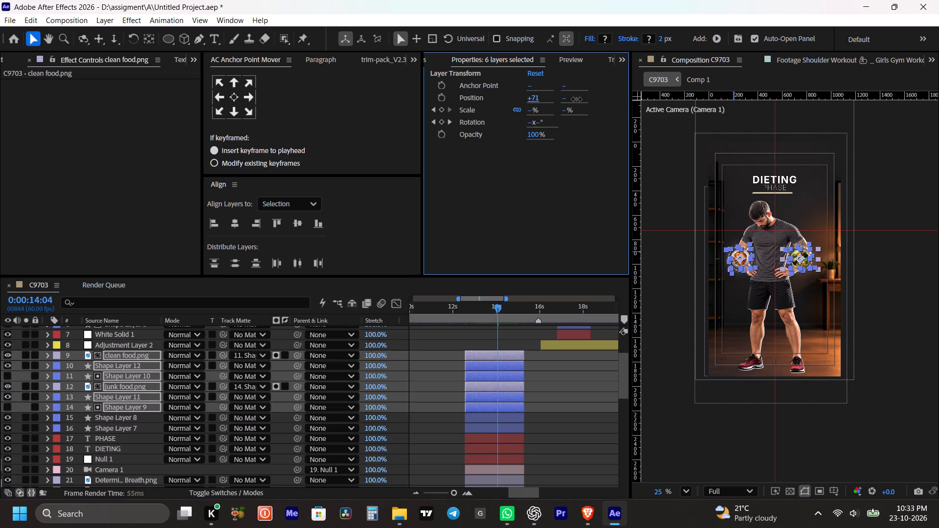
drag(577, 99, 586, 102)
drag(566, 100, 624, 104)
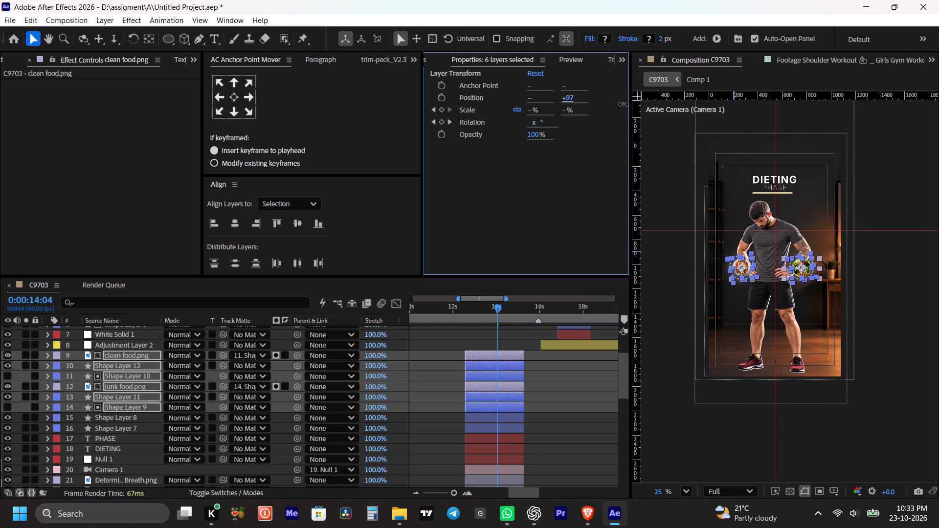
drag(624, 104, 629, 106)
Nudge the six selected food layers slightly further right so both bowls sit beside the athlete's hands, and deselect them.
scroll(862, 258, up, 6)
key(space)
key(space)
key(space)
key(space)
key(space)
key(space)
key(space)
key(space)
key(space)
key(space)
key(space)
key(space)
key(space)
key(space)
key(space)
key(space)
key(space)
key(space)
key(space)
key(space)
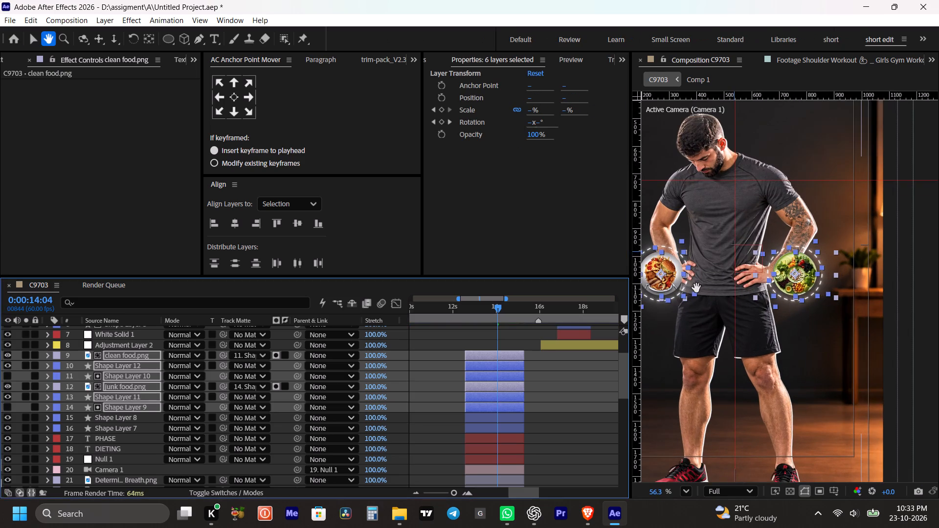
drag(697, 285, 745, 285)
scroll(745, 285, down, 3)
key(space)
key(space)
key(space)
key(space)
key(space)
key(space)
key(space)
key(space)
key(space)
key(space)
key(space)
key(space)
key(space)
key(space)
key(space)
key(space)
key(space)
key(space)
key(space)
key(space)
drag(747, 286, 745, 276)
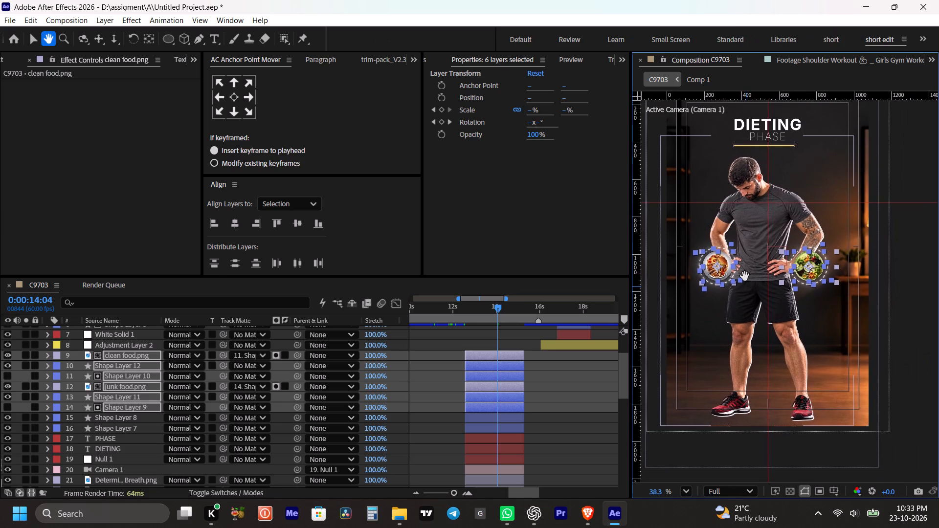
drag(745, 276, 745, 277)
drag(530, 99, 537, 100)
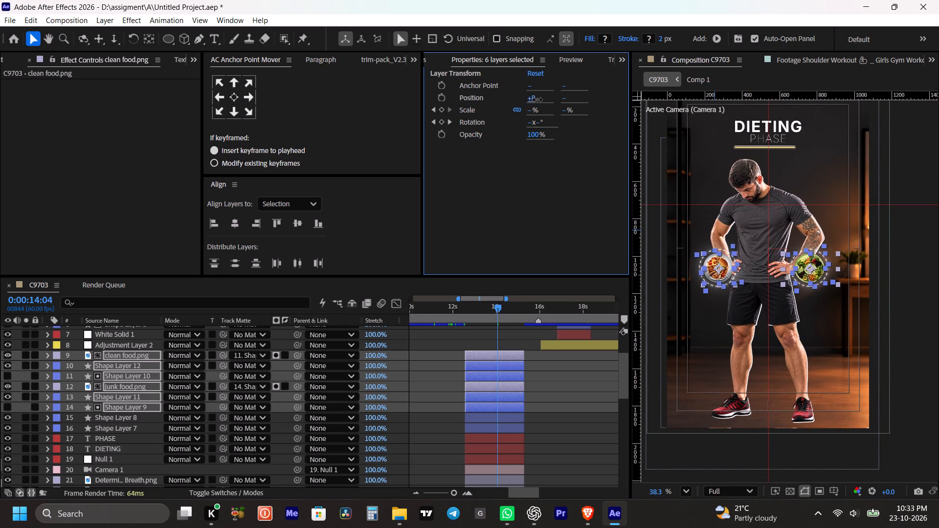
drag(537, 100, 544, 101)
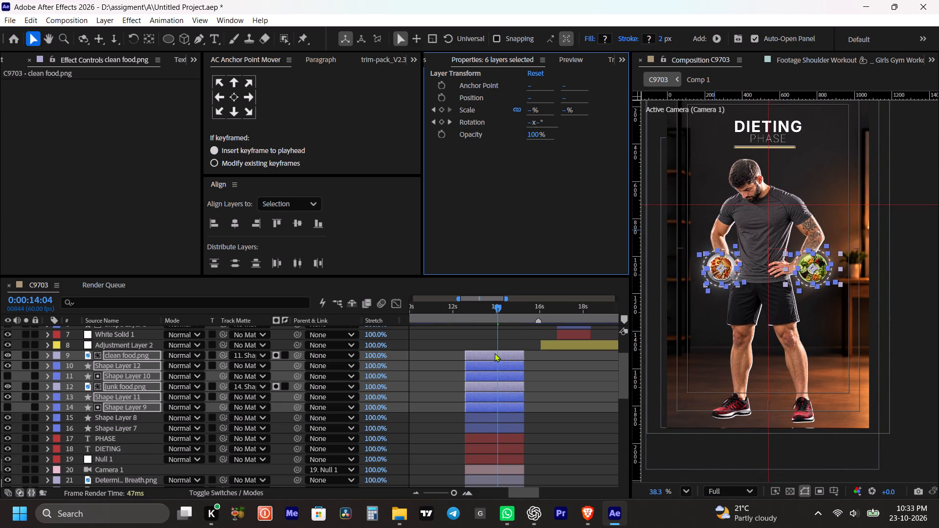
click(542, 423)
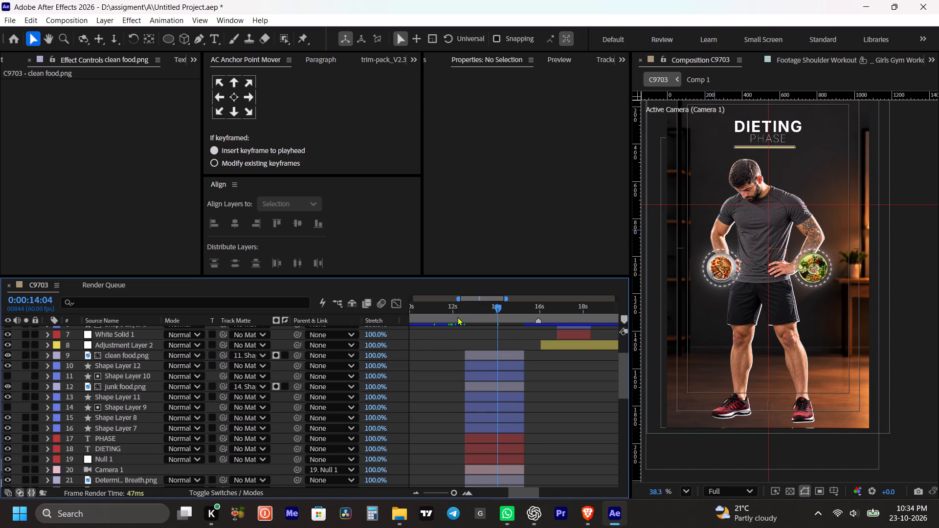
Play back the Dieting Phase scene from just before 12 seconds and on into the lean body mass scene to check the food placement.
click(451, 310)
key(space)
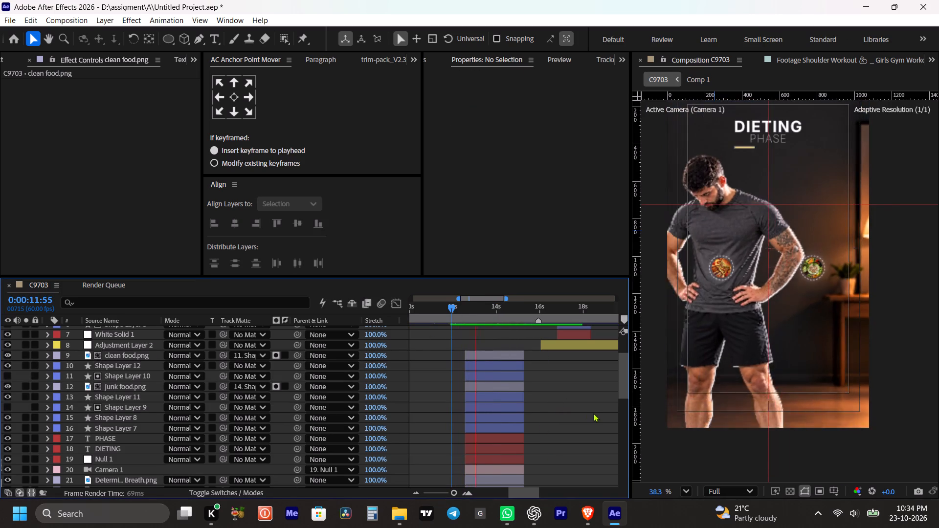
key(space)
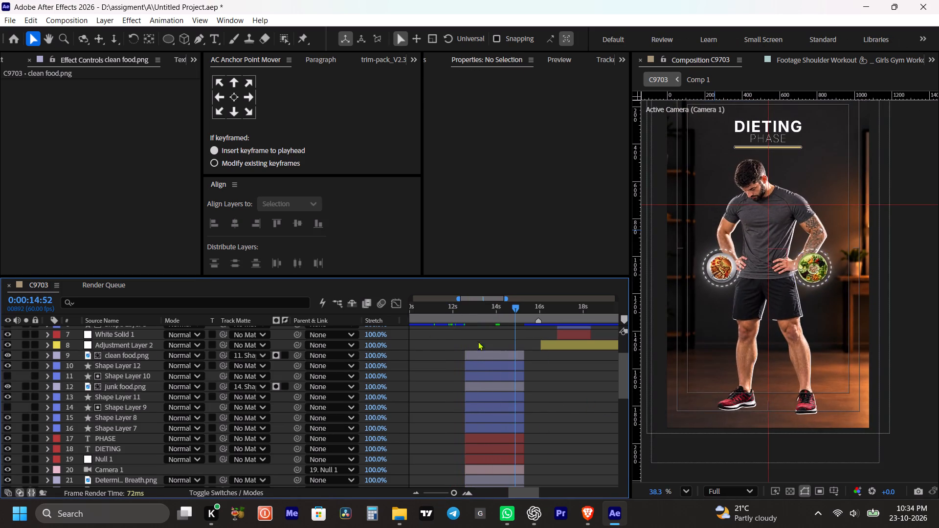
click(446, 312)
key(space)
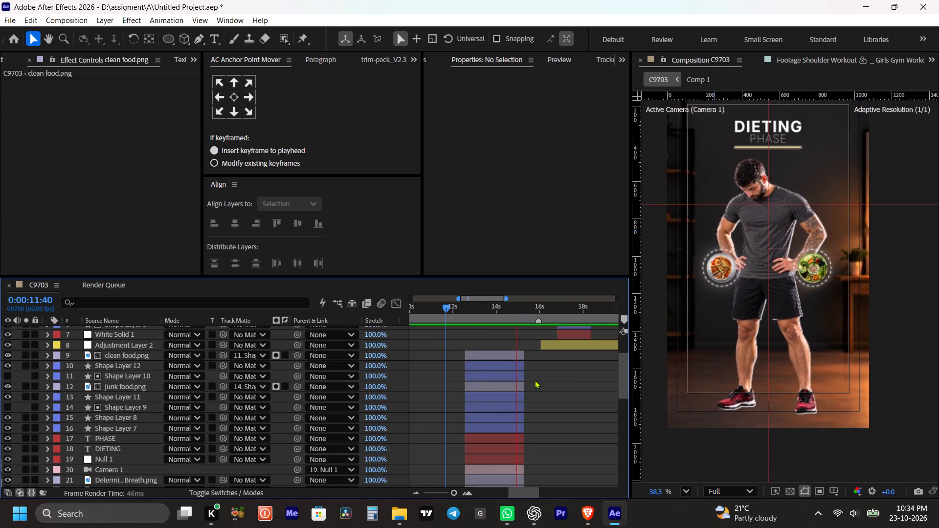
key(space)
key(space)
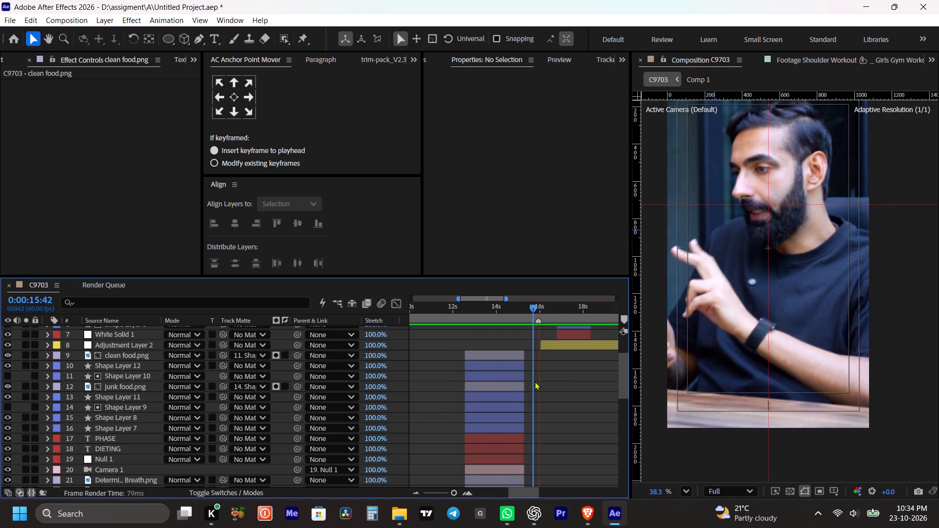
alt+scroll(541, 382, down, 1)
key(space)
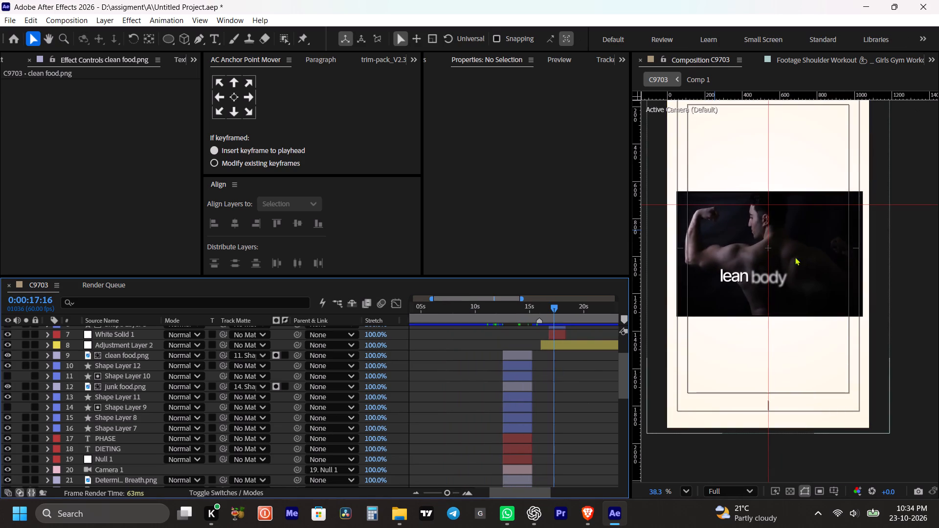
Play the edit from about 8 seconds through the Dieting Phase and lean body mass scenes to review the flow between them.
scroll(771, 249, down, 4)
key(space)
key(space)
key(space)
key(space)
key(space)
drag(801, 170, 804, 186)
click(455, 311)
key(space)
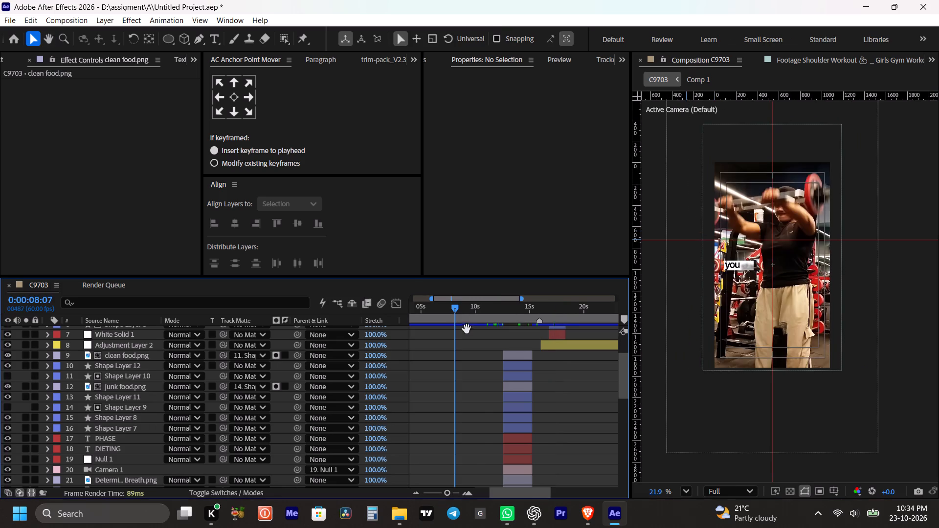
scroll(467, 330, down, 3)
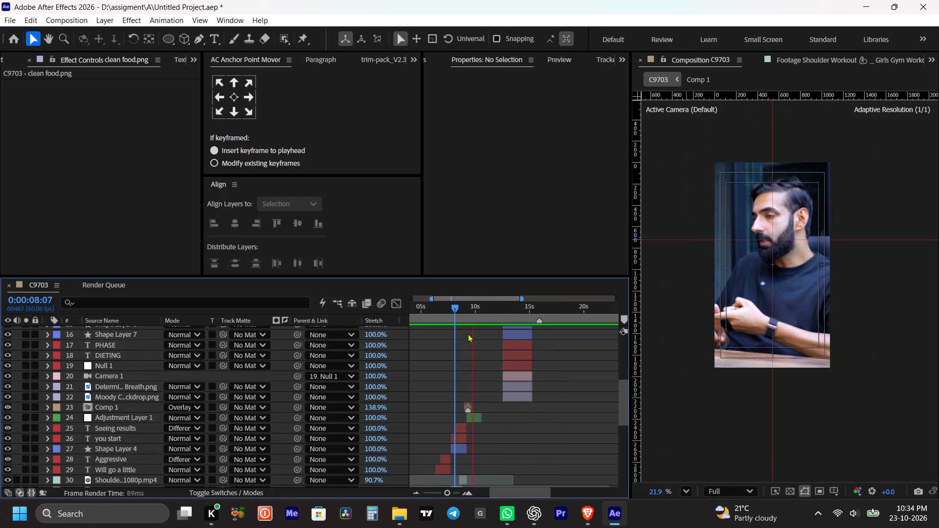
scroll(469, 342, up, 2)
key(space)
key(space)
key(space)
key(space)
key(space)
key(space)
drag(489, 370, 486, 425)
scroll(487, 422, up, 2)
key(space)
key(space)
key(space)
key(space)
key(space)
drag(526, 374, 508, 370)
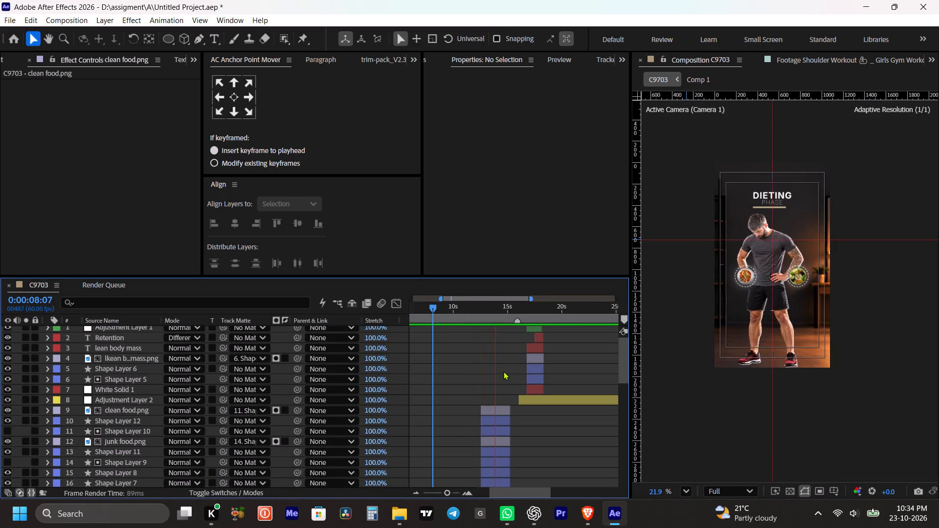
key(space)
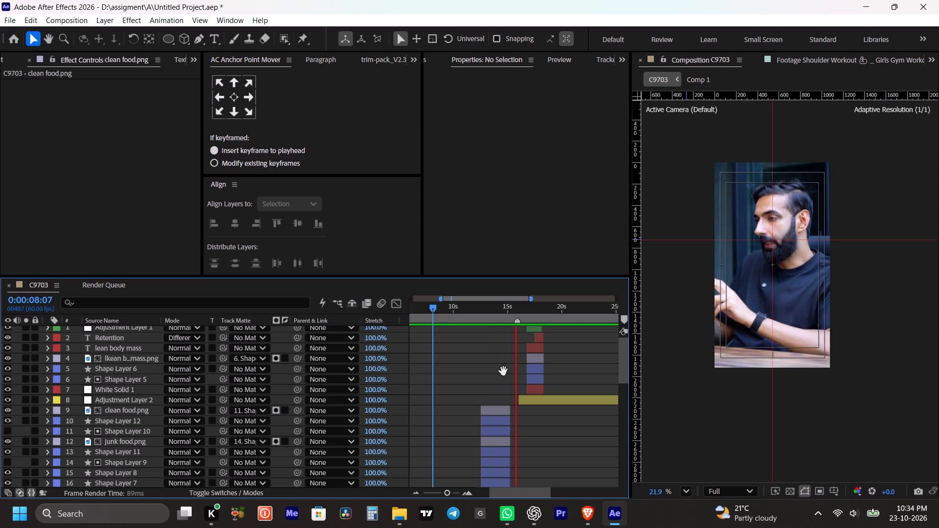
key(space)
scroll(502, 371, up, 2)
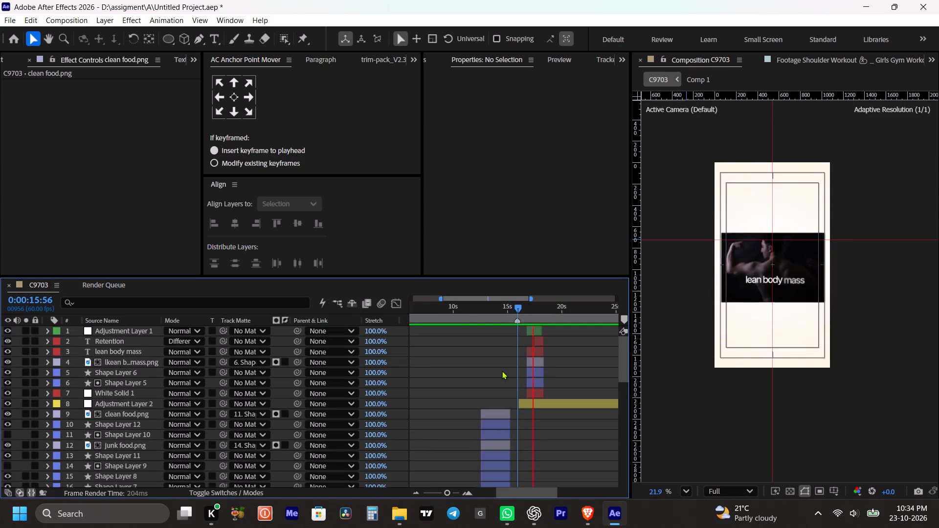
key(space)
key(space)
key(space)
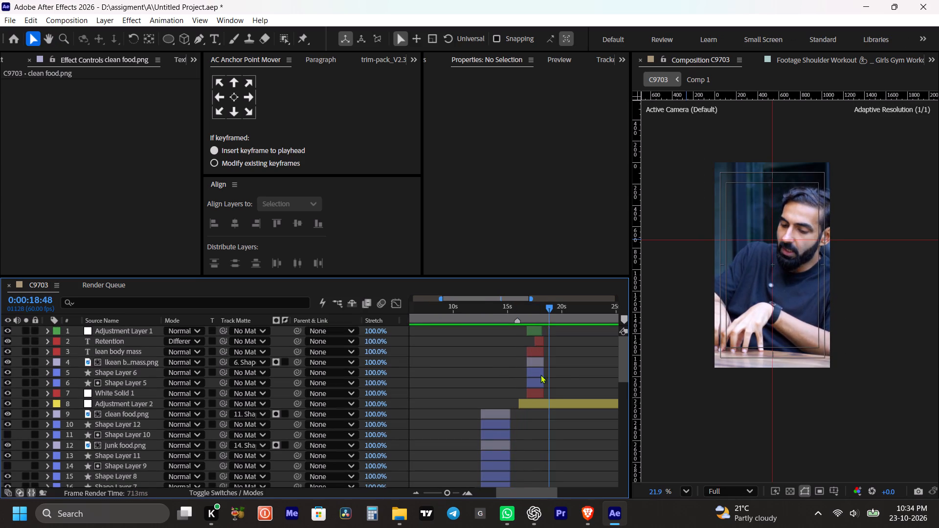
Review the talking-head footage that follows the lean body mass scene, from about 18 to 21 seconds.
key(space)
scroll(567, 372, up, 3)
key(space)
key(space)
key(space)
key(space)
key(space)
key(space)
key(space)
key(space)
key(space)
key(space)
drag(575, 369, 521, 394)
alt+scroll(522, 365, up, 1)
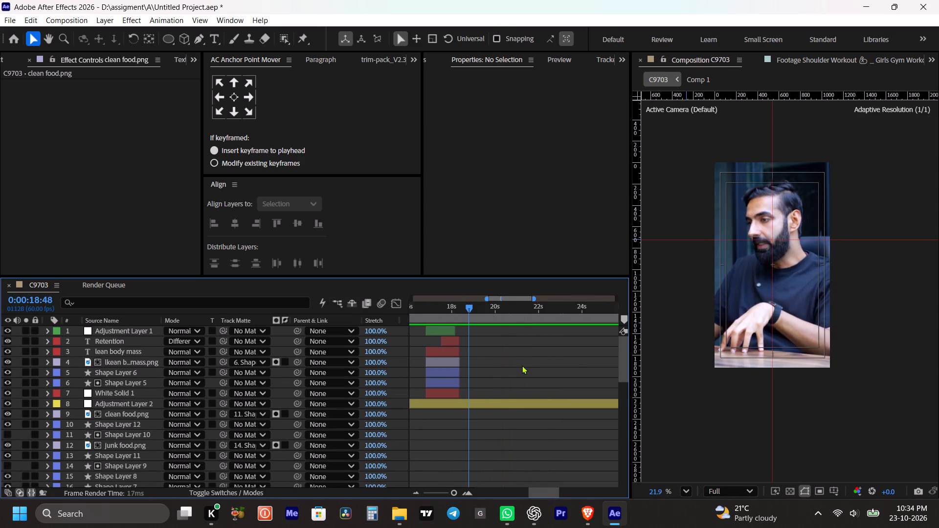
key(space)
drag(520, 352, 535, 381)
key(space)
key(space)
key(space)
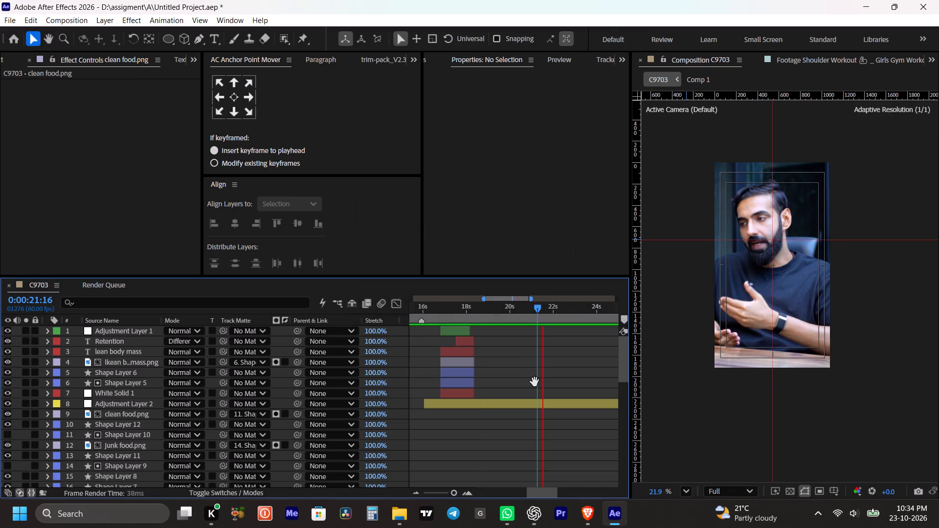
Save the project.
key(ctrl+s)
Continue reviewing the talking-head footage up to about 23 seconds.
key(space)
alt+scroll(533, 376, down, 1)
key(space)
key(space)
key(space)
key(space)
key(space)
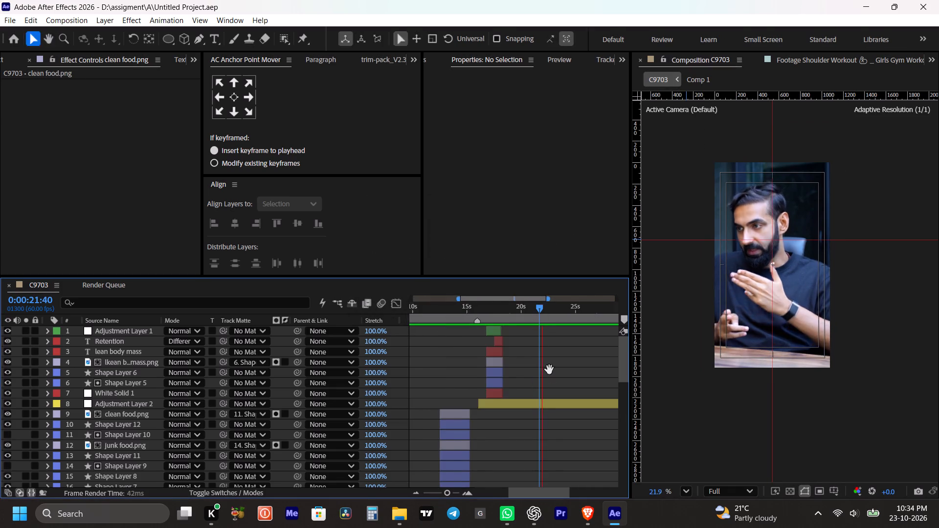
drag(548, 369, 538, 376)
key(space)
key(space)
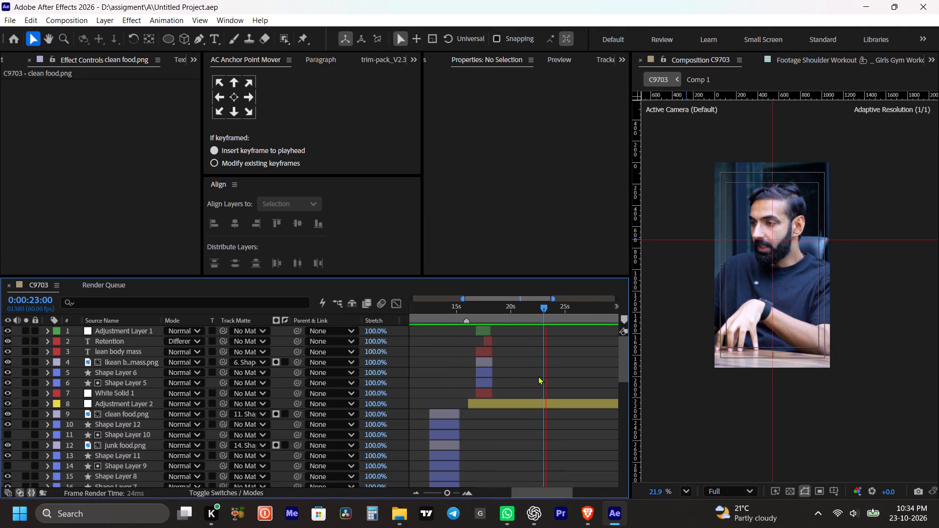
key(space)
Go back to the Dieting Phase scene at about 13 seconds and look over the layers in the timeline.
drag(488, 305, 437, 319)
key(space)
key(space)
key(space)
key(space)
key(space)
key(space)
key(space)
key(space)
key(space)
key(space)
drag(555, 354, 644, 315)
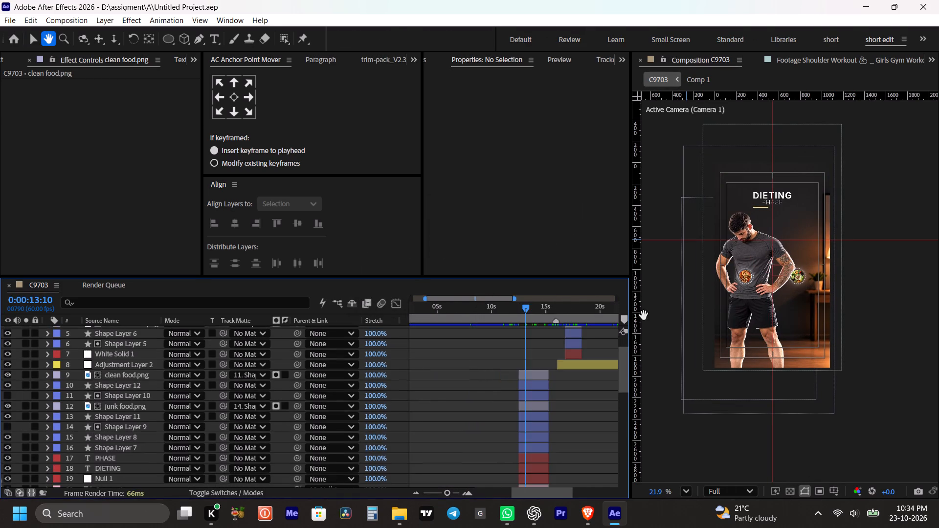
drag(644, 315, 641, 314)
alt+scroll(519, 311, down, 1)
scroll(489, 369, down, 9)
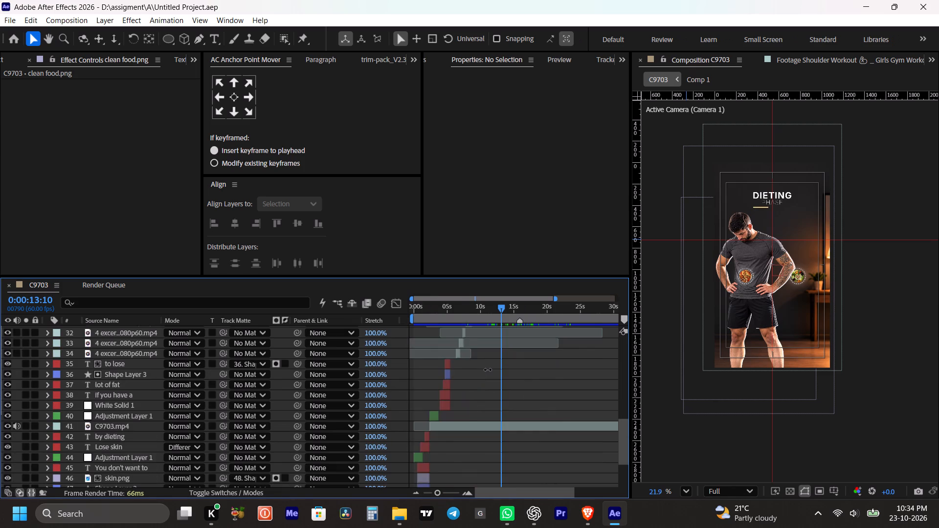
scroll(488, 370, up, 7)
Play the edit from about 8 seconds into the Dieting Phase scene at about 15 seconds to review the flow.
drag(485, 310, 468, 310)
key(space)
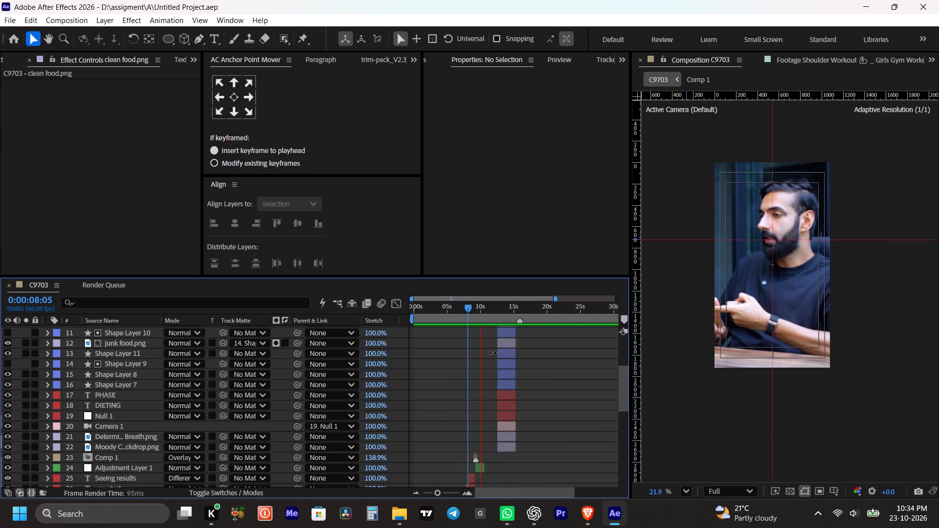
scroll(499, 369, up, 3)
key(space)
key(space)
key(space)
key(space)
key(space)
key(space)
key(space)
key(space)
key(space)
key(space)
key(space)
key(space)
key(space)
key(space)
key(space)
key(space)
drag(501, 364, 488, 350)
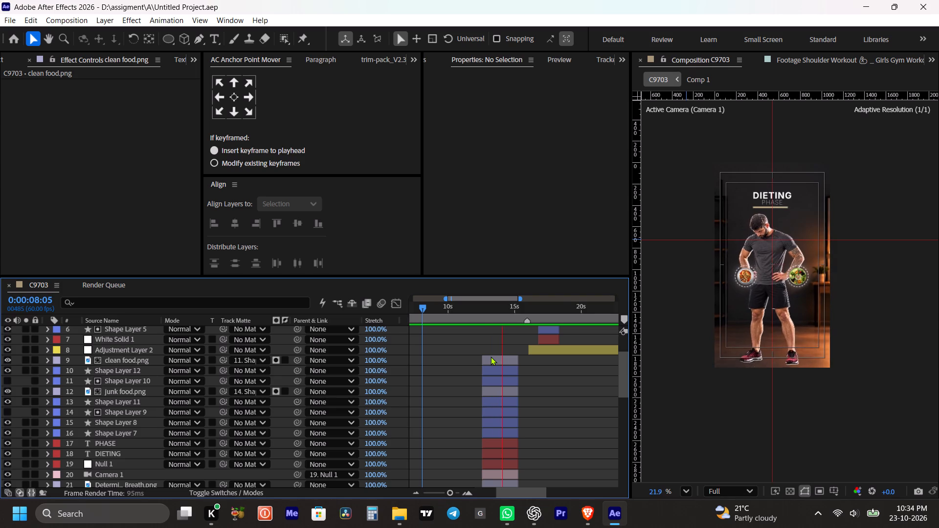
key(space)
key(space)
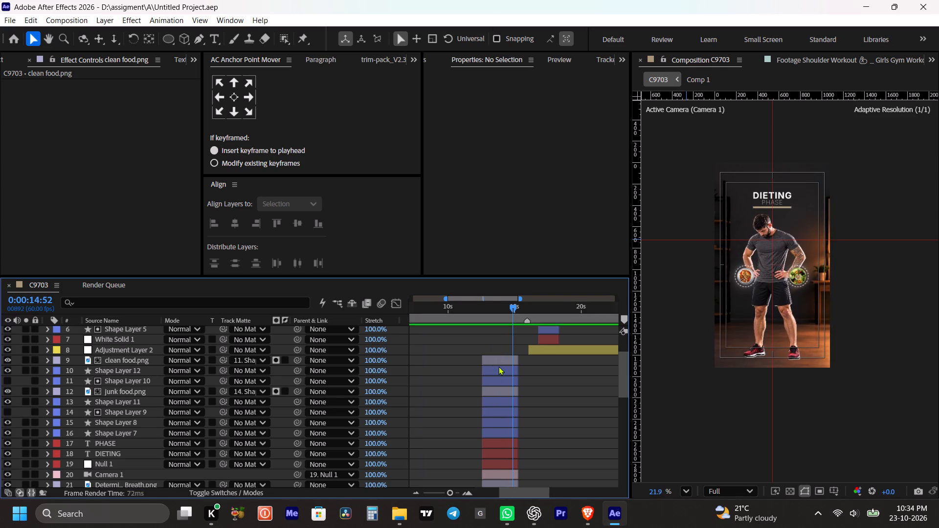
Review the cut from the end of the Dieting Phase scene into the talking-head footage at about 15 to 16 seconds.
key(space)
key(space)
key(space)
key(space)
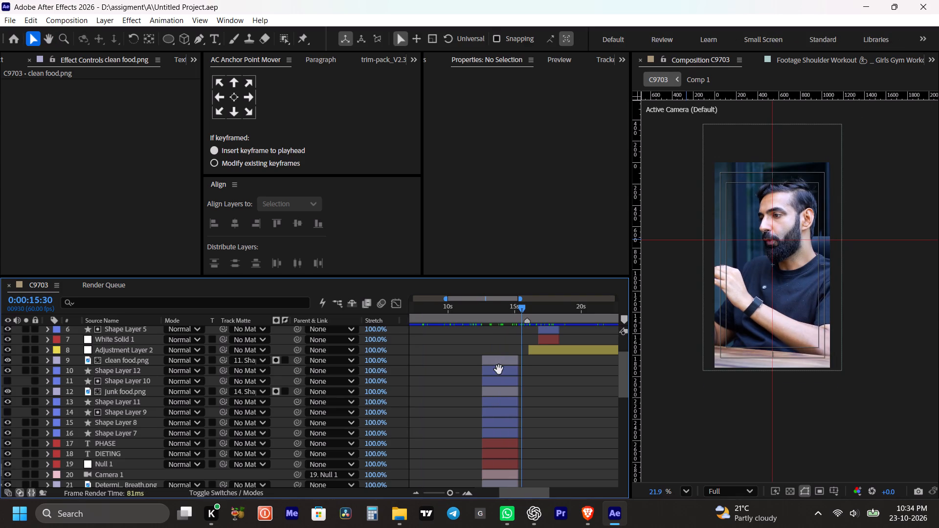
key(space)
key(space)
key(space)
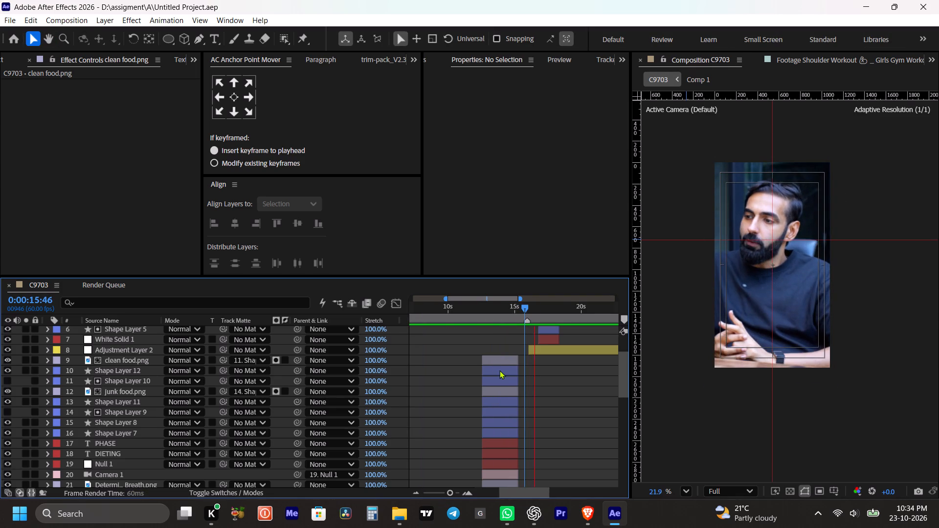
Replay the Dieting Phase scene from about 13 to 14 seconds to check its animation.
drag(508, 306, 490, 310)
key(space)
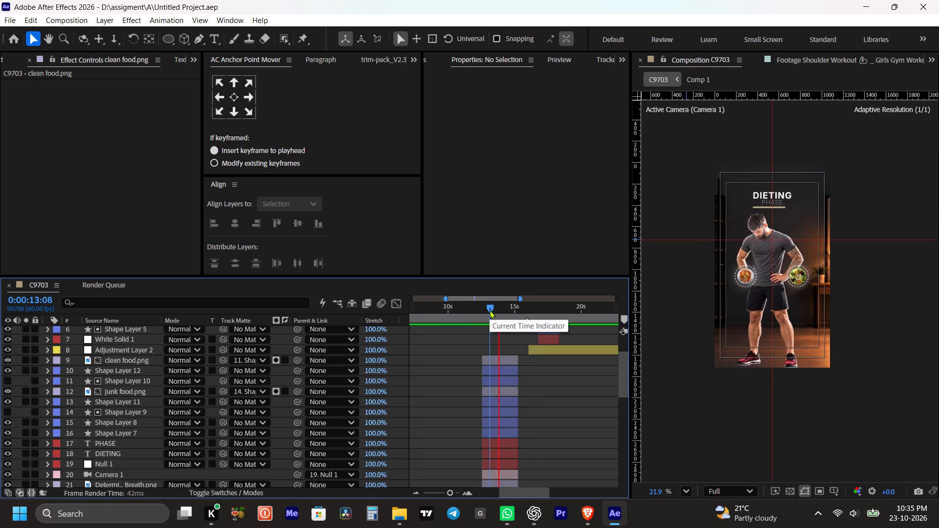
key(space)
Save the project.
click(550, 412)
key(ctrl+s)
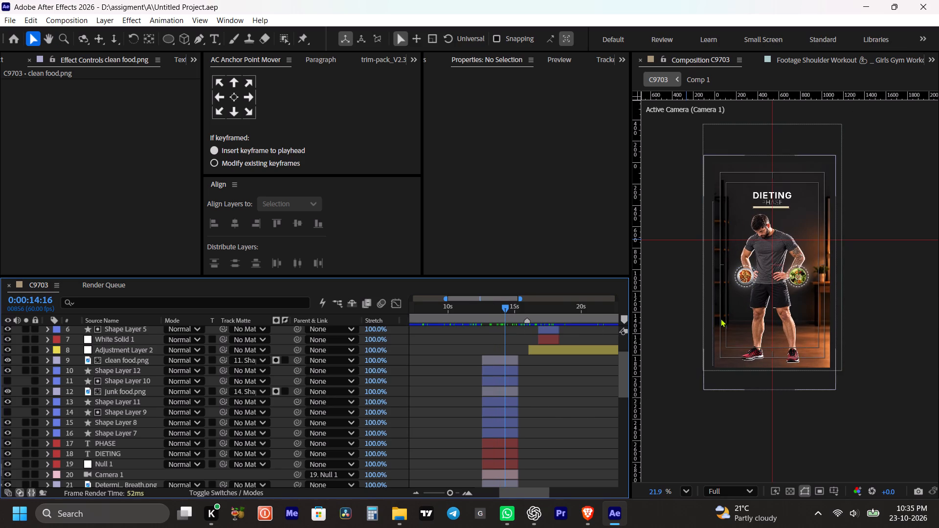
Examine the Dieting Phase frame at about 14 seconds up close, checking the man, title and food bowls.
scroll(719, 313, up, 3)
key(space)
key(space)
key(space)
key(space)
key(space)
key(space)
key(space)
key(space)
key(space)
key(space)
key(space)
key(space)
key(space)
key(space)
key(space)
key(space)
key(space)
key(space)
key(space)
key(space)
drag(792, 227, 765, 260)
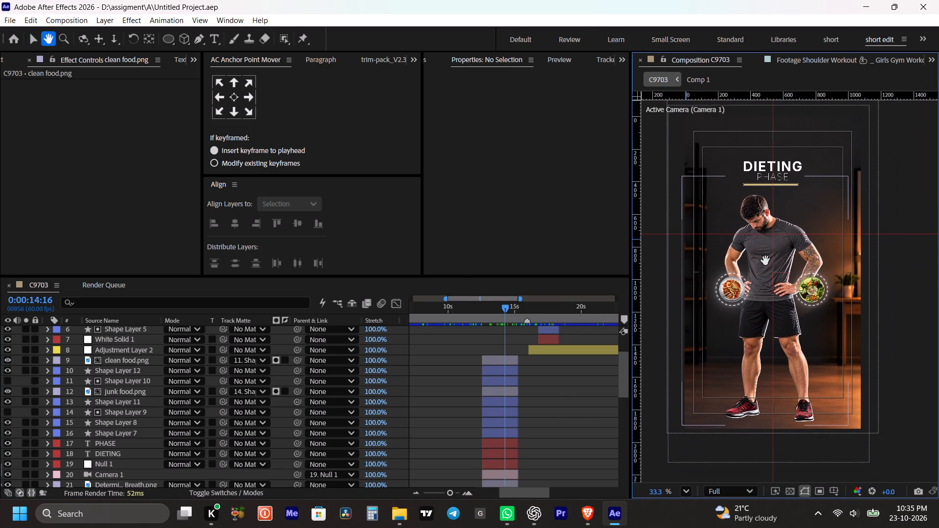
key(space)
key(space)
Save the project.
click(556, 392)
key(ctrl+s)
Play the end of the Dieting Phase scene up to about 15 seconds.
key(space)
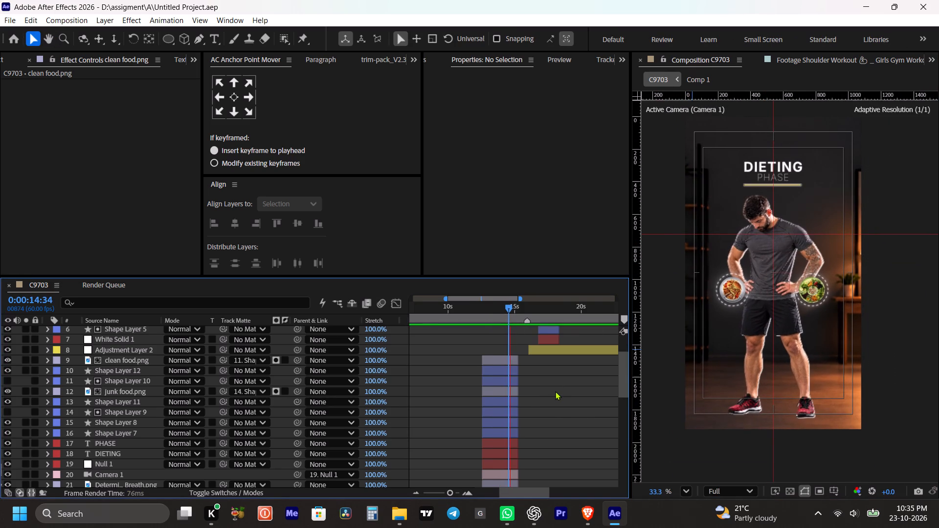
key(space)
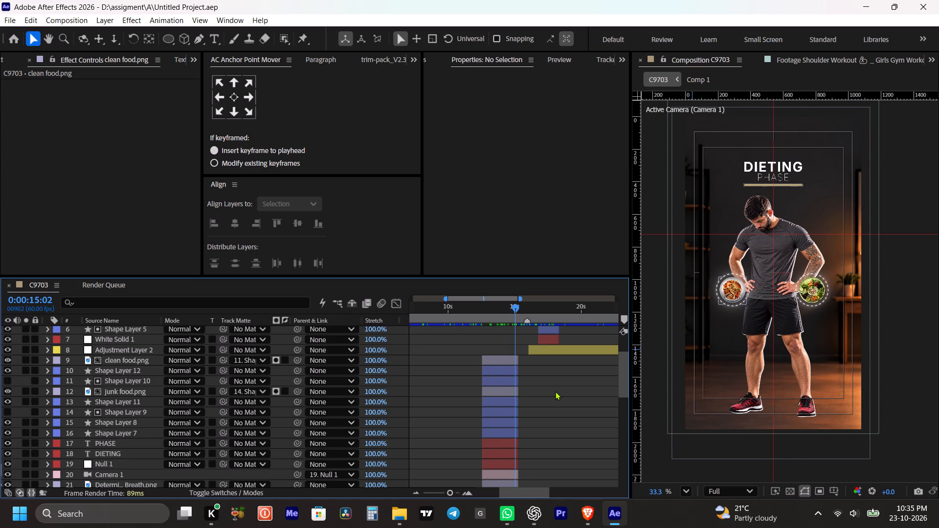
Save the project again with the Dieting Phase scene parked at about 15 seconds.
key(ctrl+s)
key(ctrl+s)
click(552, 392)
click(552, 392)
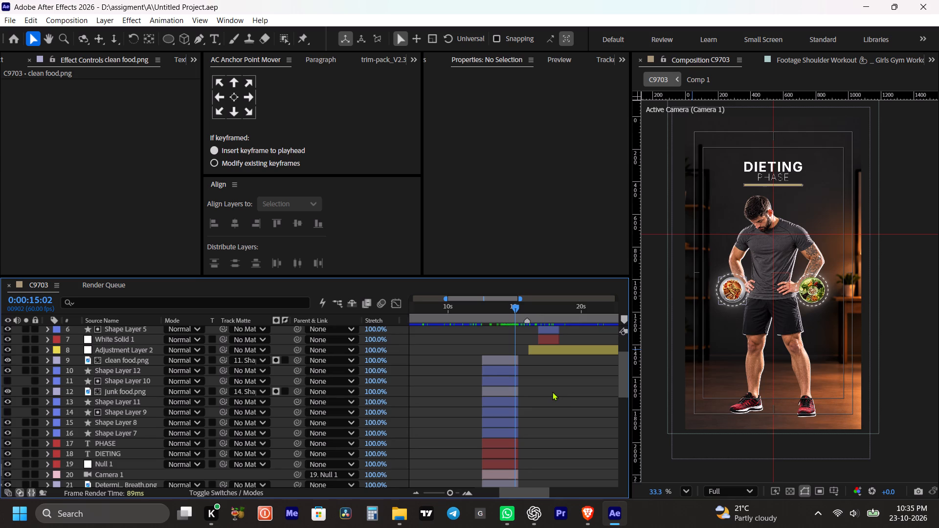
click(552, 392)
key(ctrl+s)
ctrl+click(552, 392)
Draw a short horizontal line with the Pen tool beside the man's lower leg, near the right edge of the frame.
drag(550, 416, 547, 406)
click(202, 41)
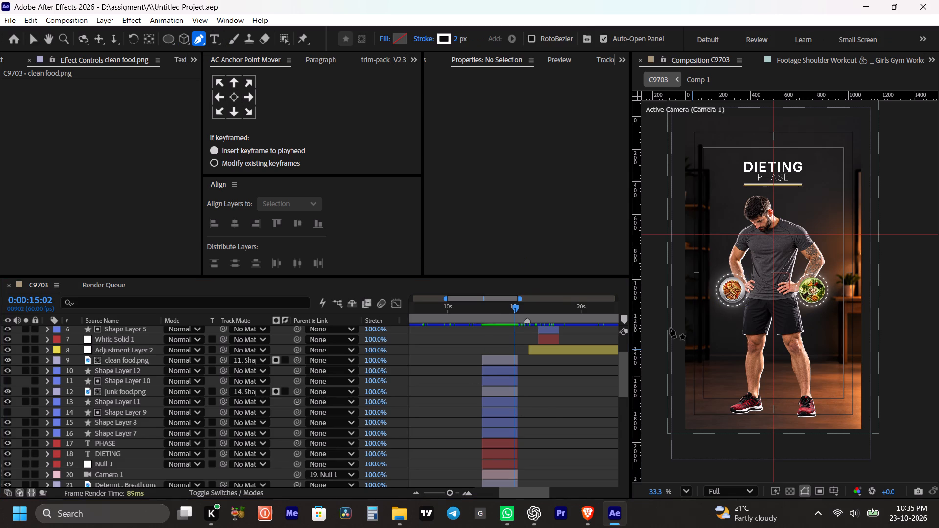
click(819, 382)
shift+click(838, 382)
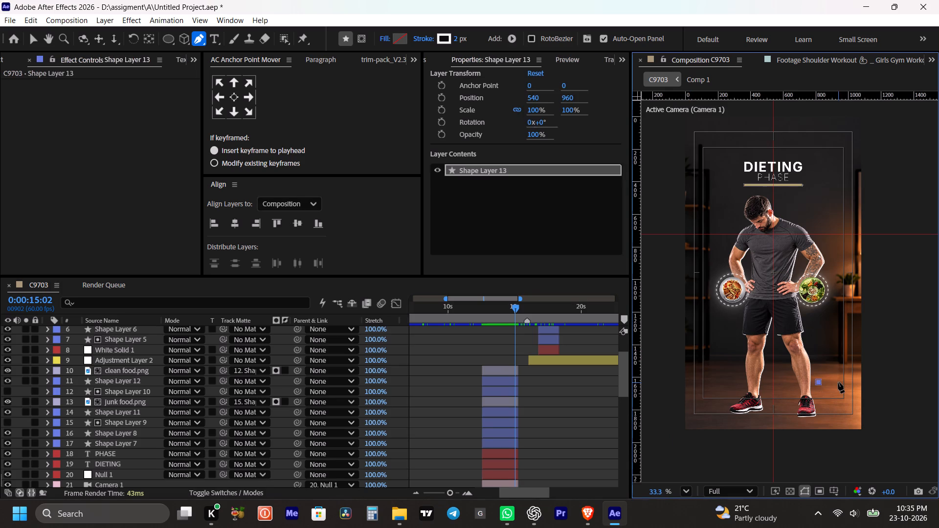
drag(841, 382, 846, 382)
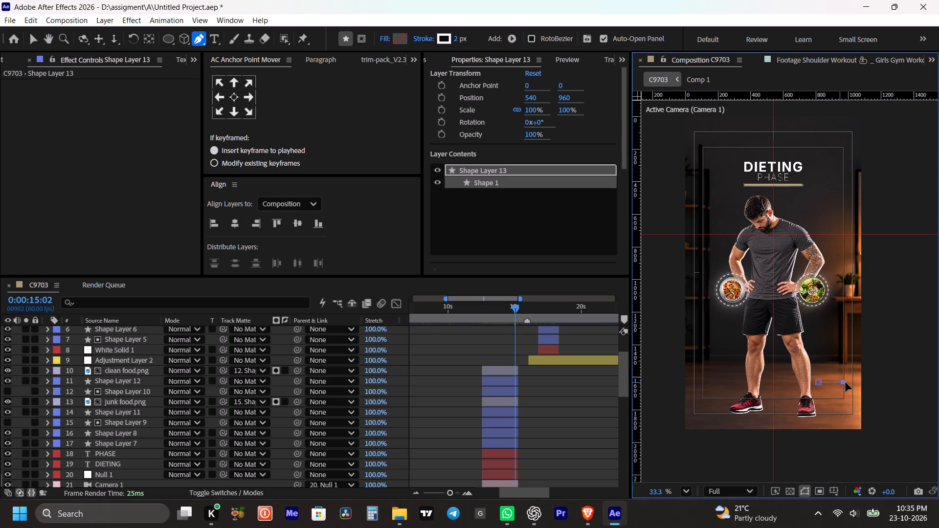
drag(846, 382, 847, 382)
Set the new line's stroke width to 6 px.
scroll(542, 382, up, 5)
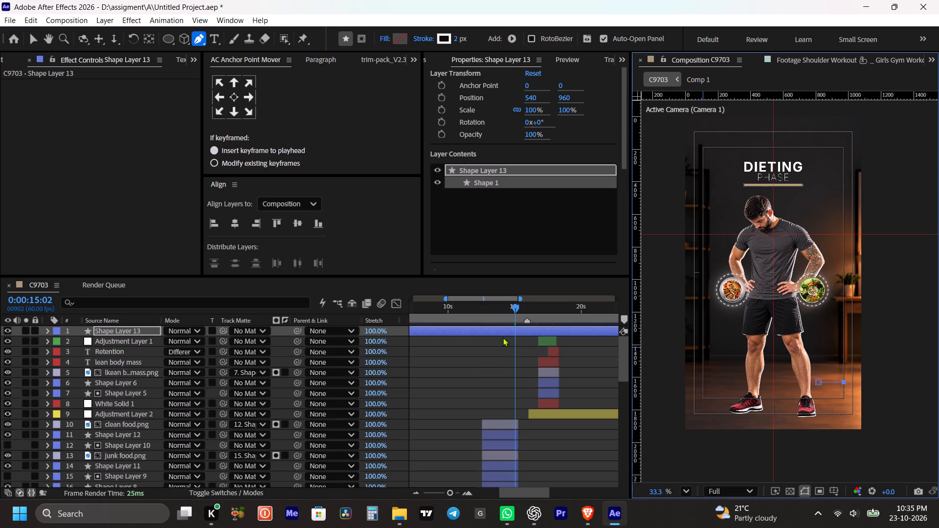
click(503, 346)
click(505, 333)
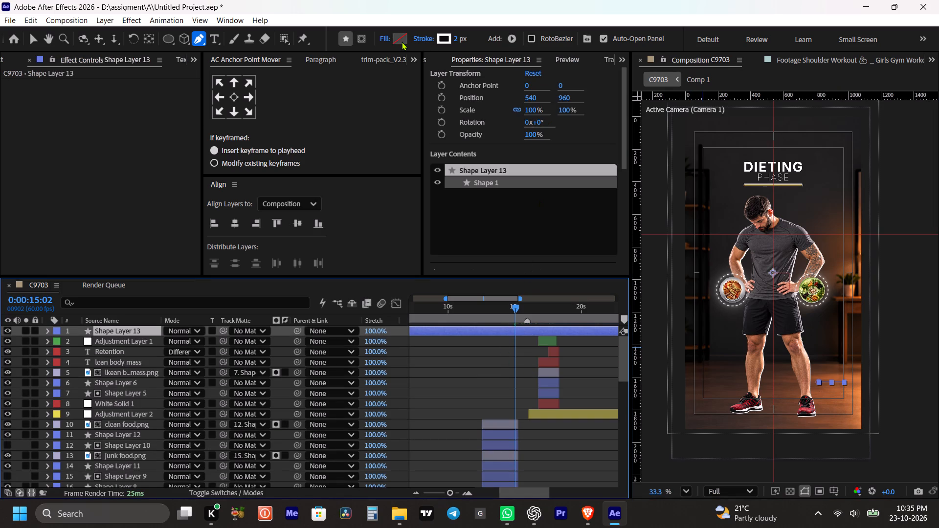
drag(459, 39, 467, 39)
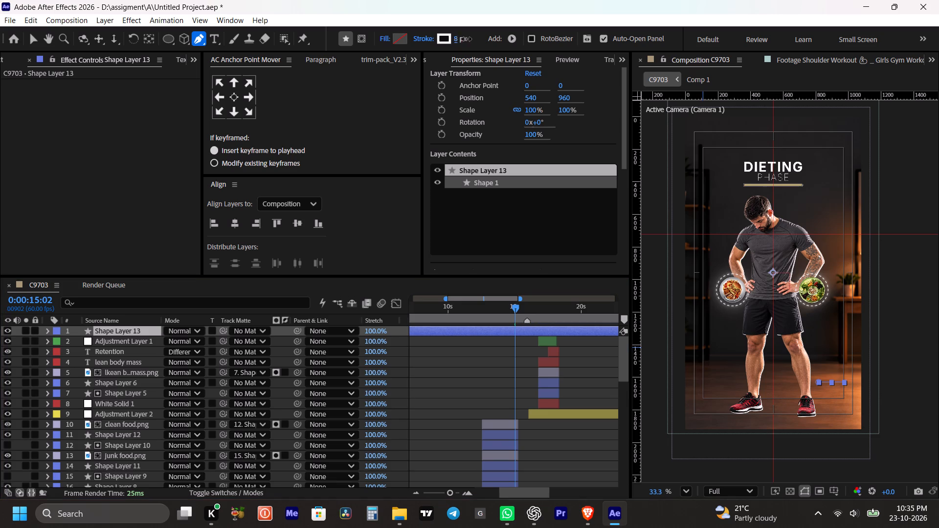
drag(467, 39, 464, 41)
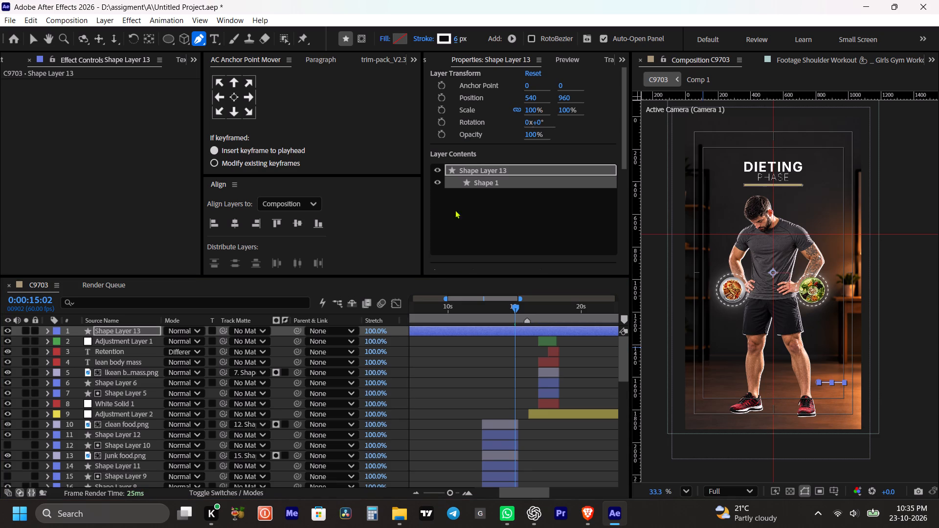
click(486, 356)
click(488, 334)
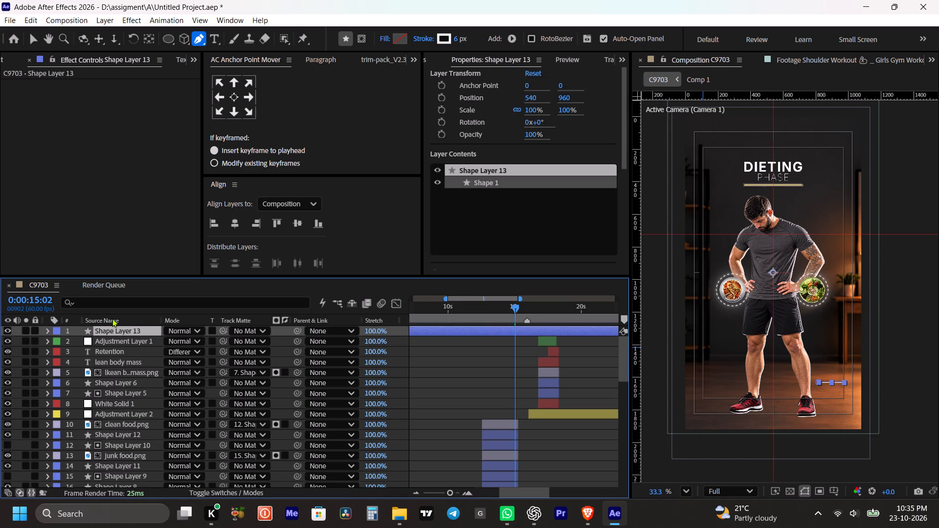
Add a Repeater to the line's shape layer and set its copies to 12.
click(48, 334)
click(284, 343)
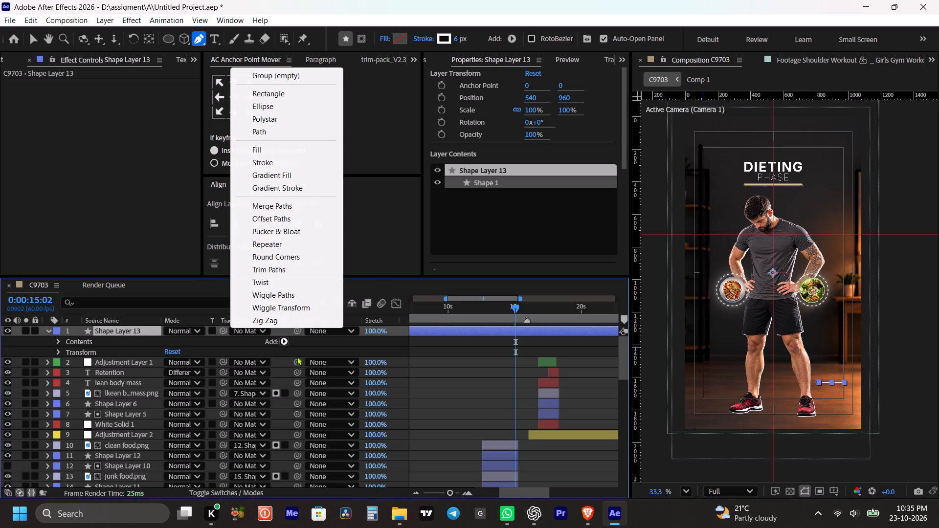
click(273, 246)
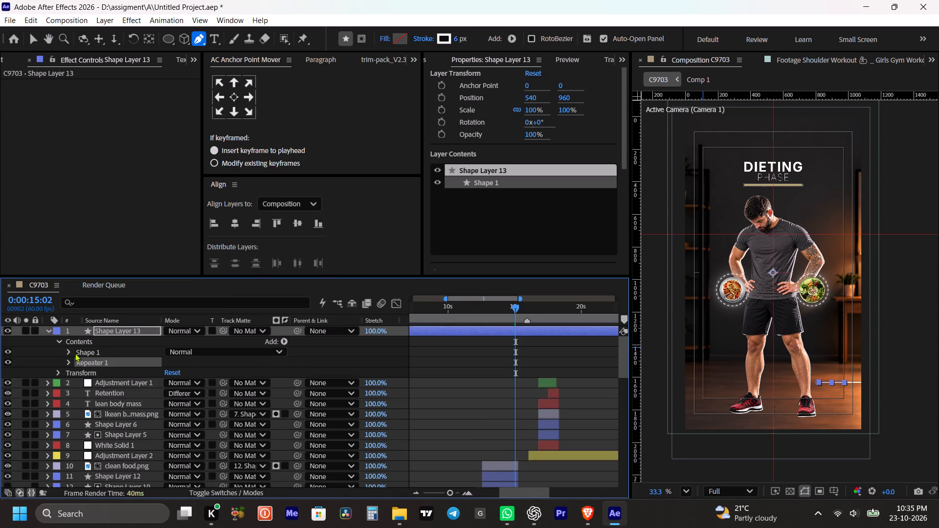
click(67, 363)
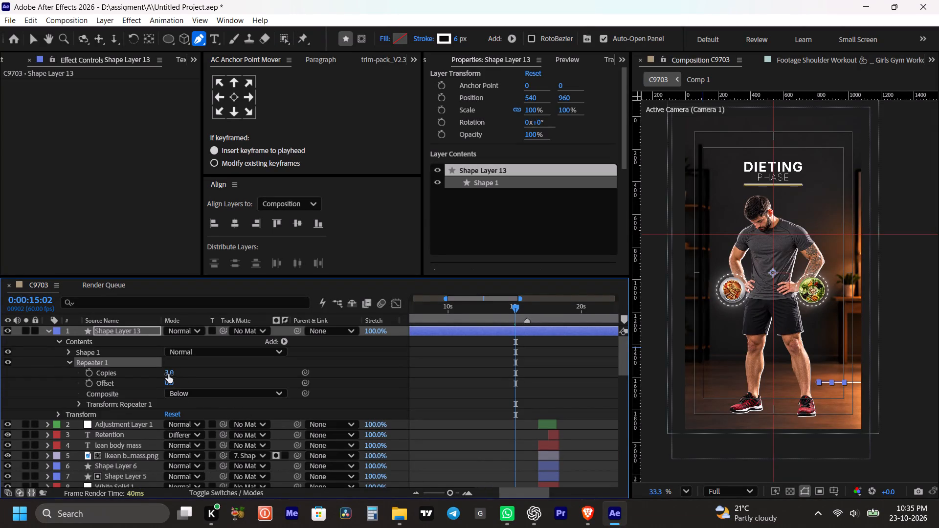
drag(169, 373, 174, 373)
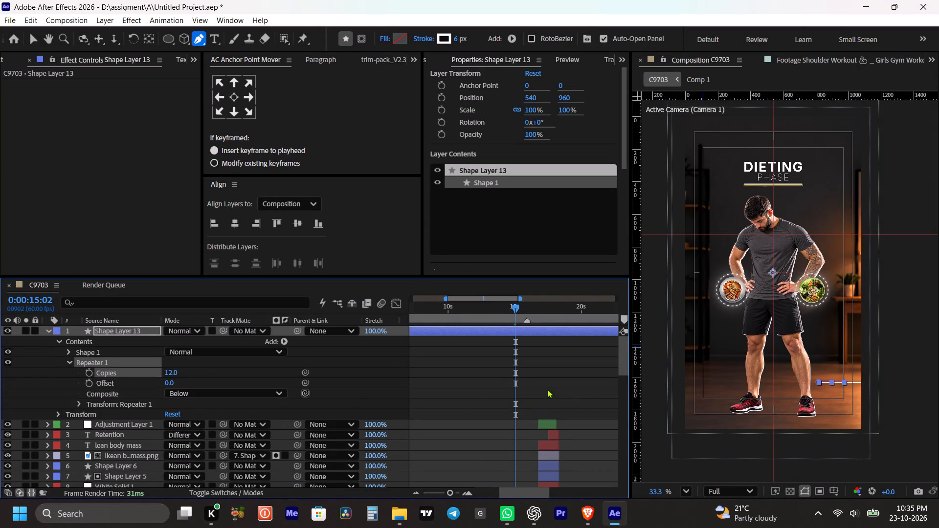
Set the Repeater's transform position to 0, 100 so the line copies stack vertically.
click(76, 404)
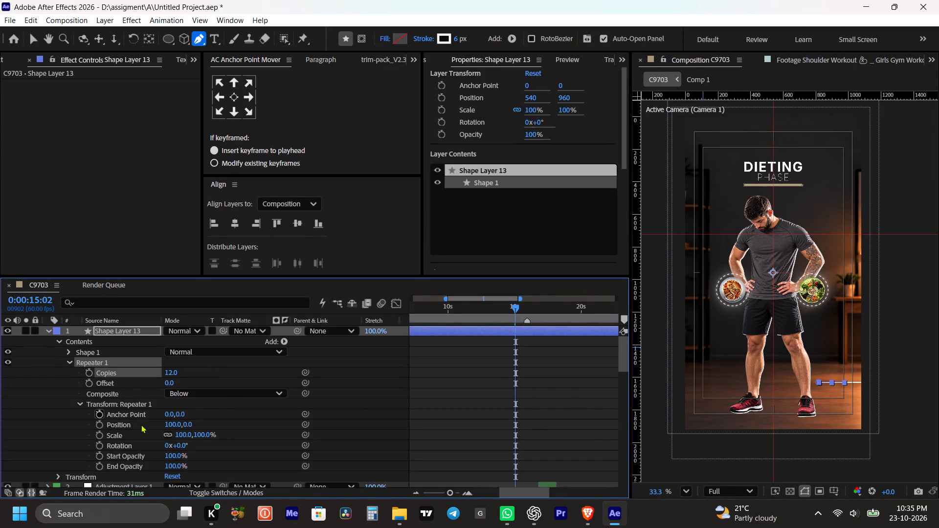
click(172, 423)
key(0)
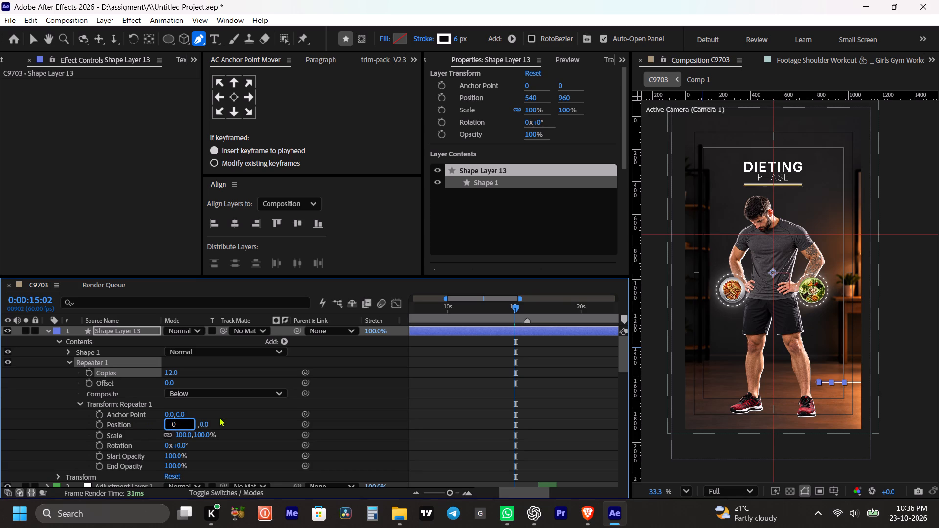
click(219, 417)
click(181, 423)
key(1)
key(0)
key(0)
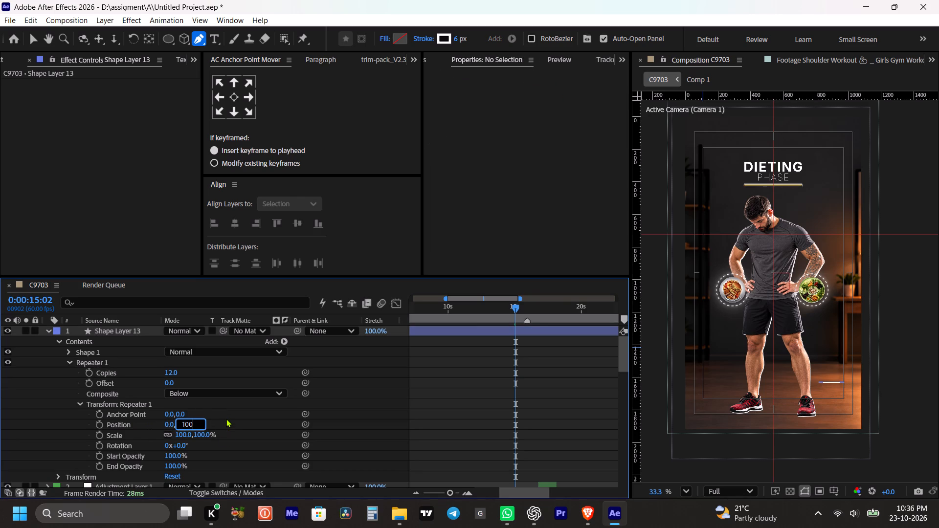
click(226, 418)
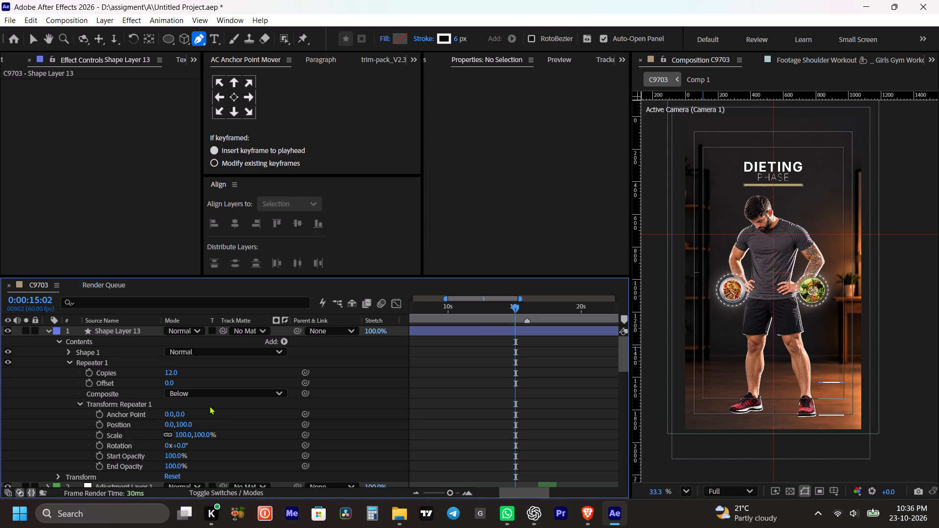
Set the Repeater to 14 copies with an offset of -12, running the lines up beside the man.
click(175, 373)
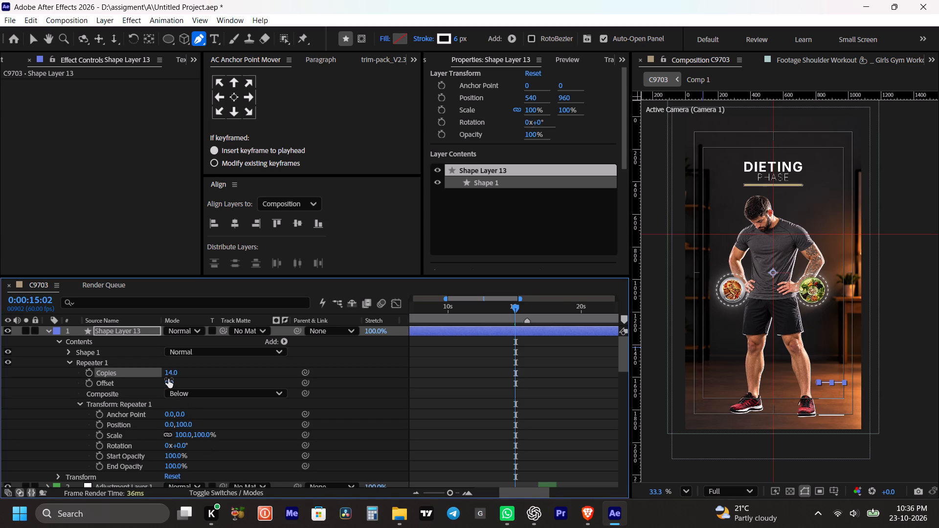
drag(168, 379, 171, 390)
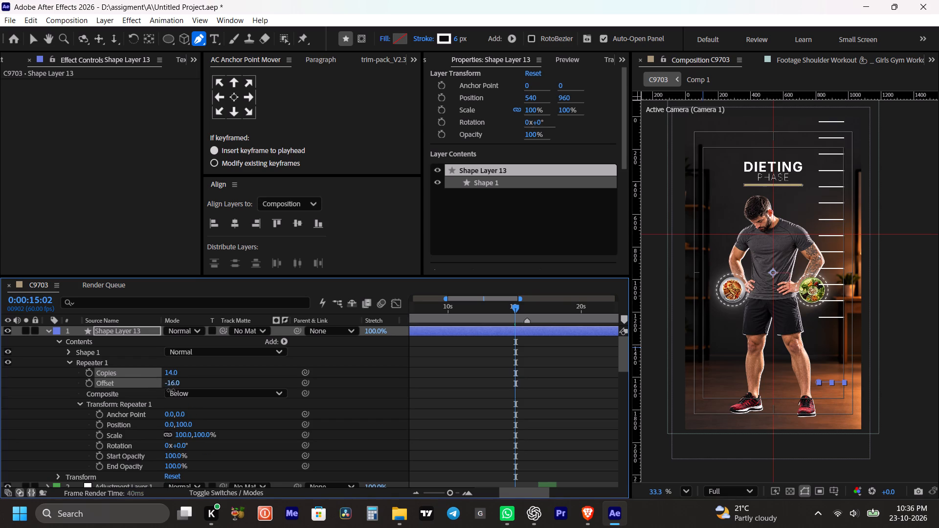
drag(171, 390, 169, 391)
drag(169, 391, 172, 391)
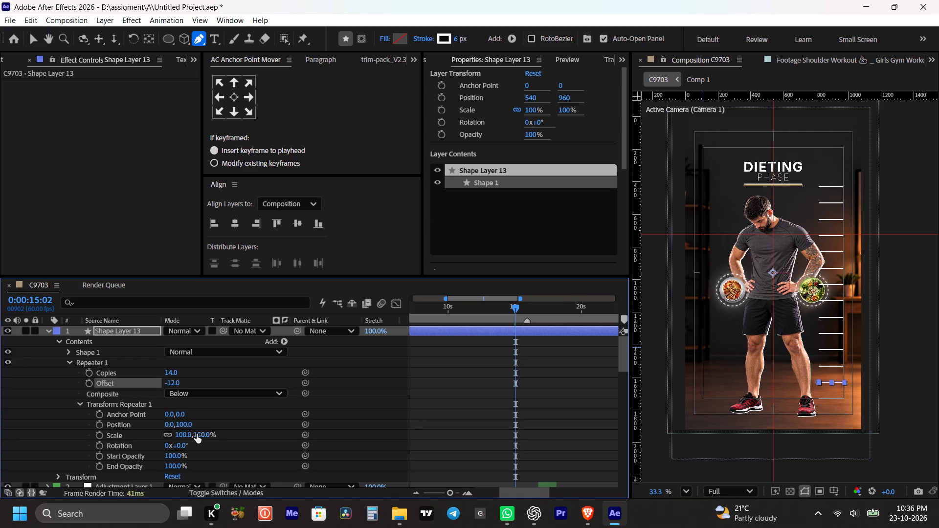
Tighten the Repeater's line spacing to a transform position of 0, 77 and move the layer's anchor point to its bottom centre.
drag(184, 424, 177, 427)
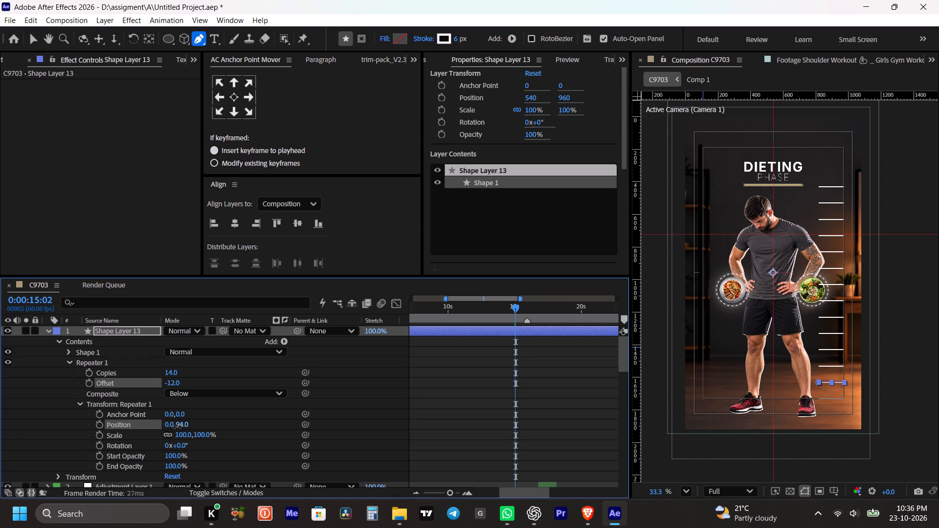
drag(177, 427, 150, 434)
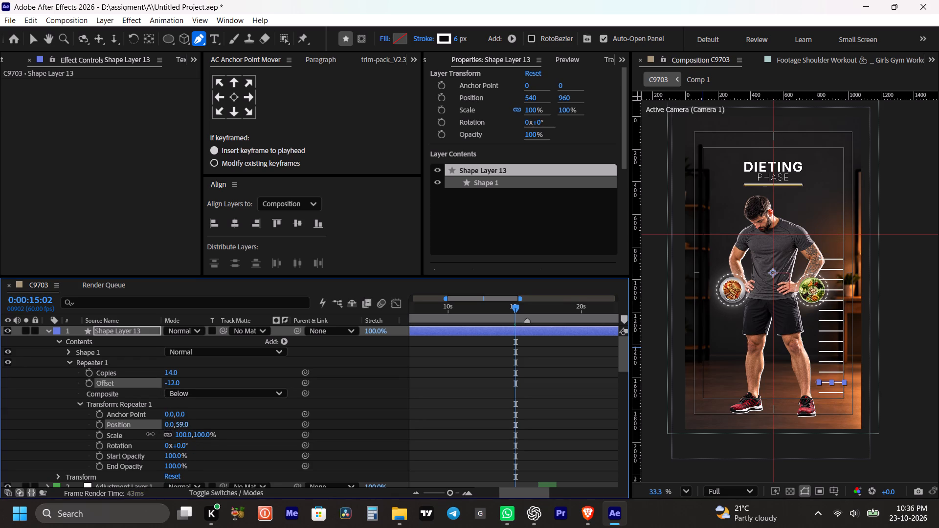
drag(150, 434, 139, 434)
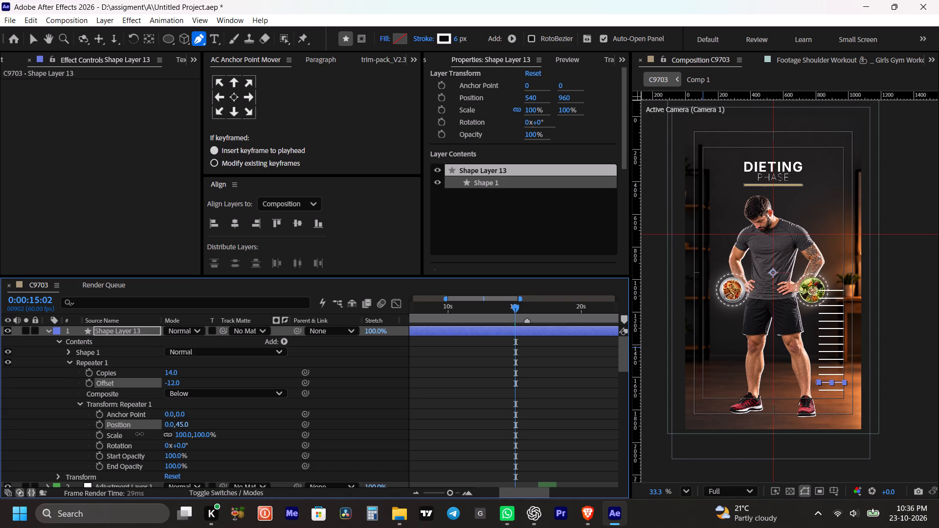
drag(139, 434, 161, 424)
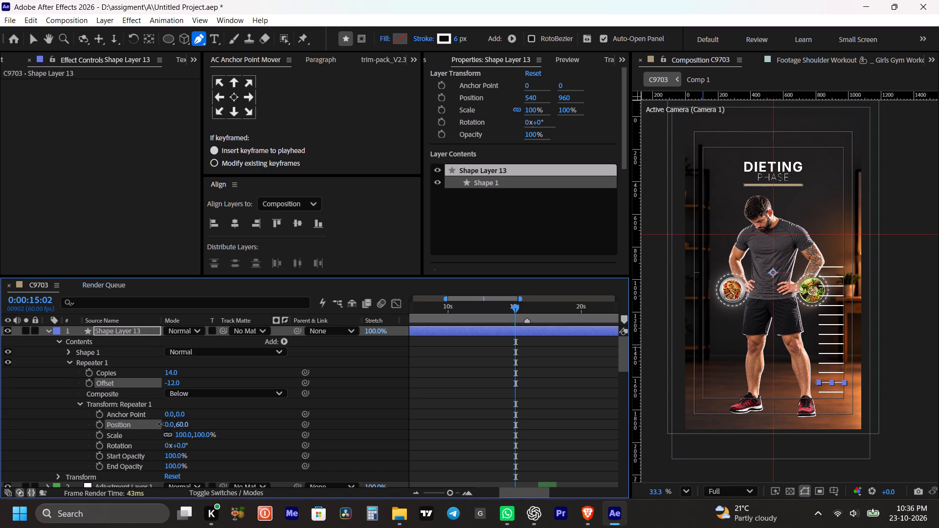
drag(161, 424, 171, 421)
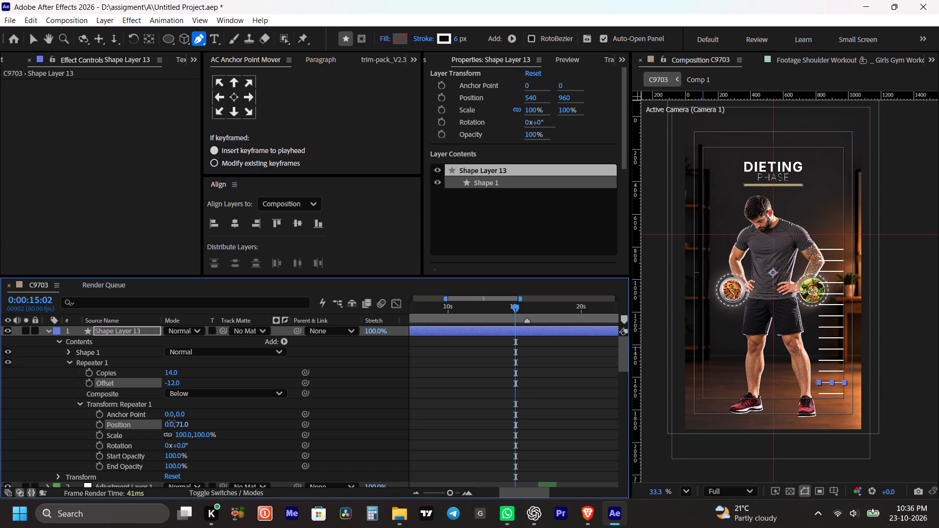
drag(171, 421, 176, 421)
click(236, 114)
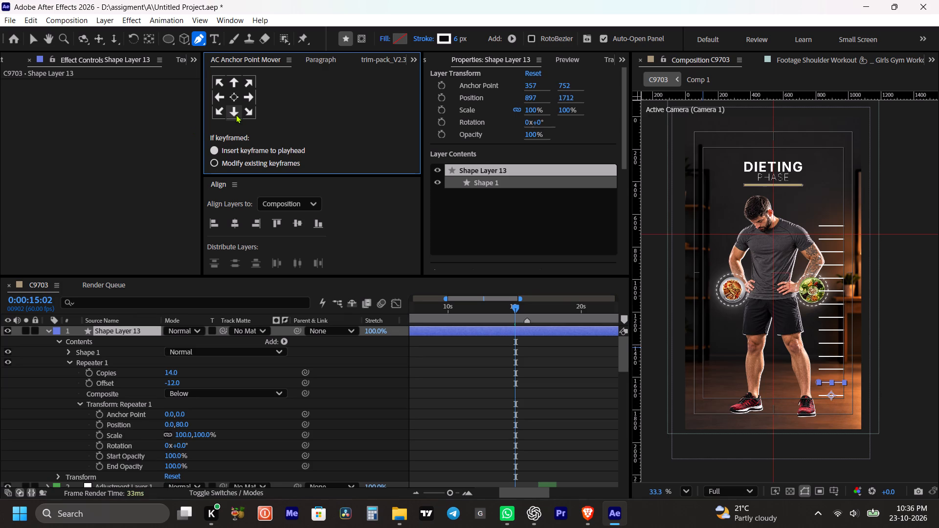
click(183, 422)
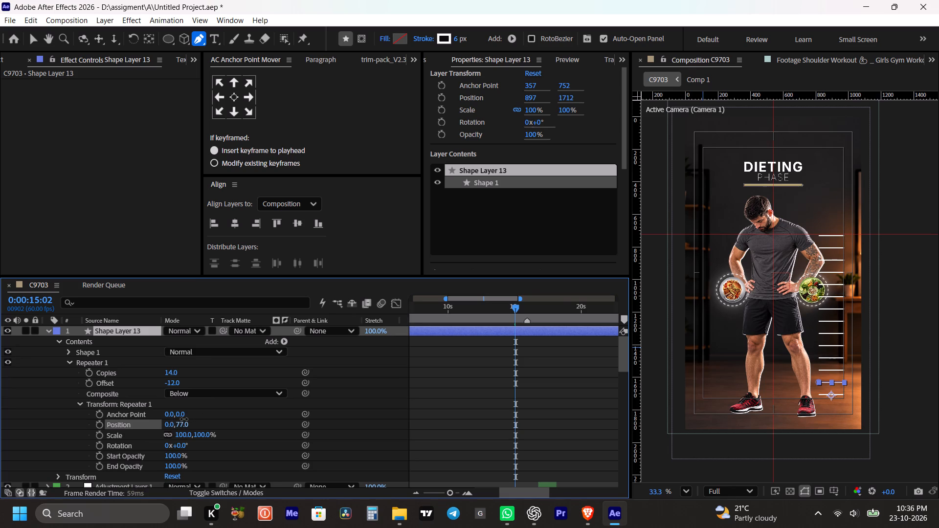
Collapse Shape Layer 13 and move it in the layer stack between the man's cut-out image and the moody backdrop image.
drag(404, 409, 479, 408)
key(m)
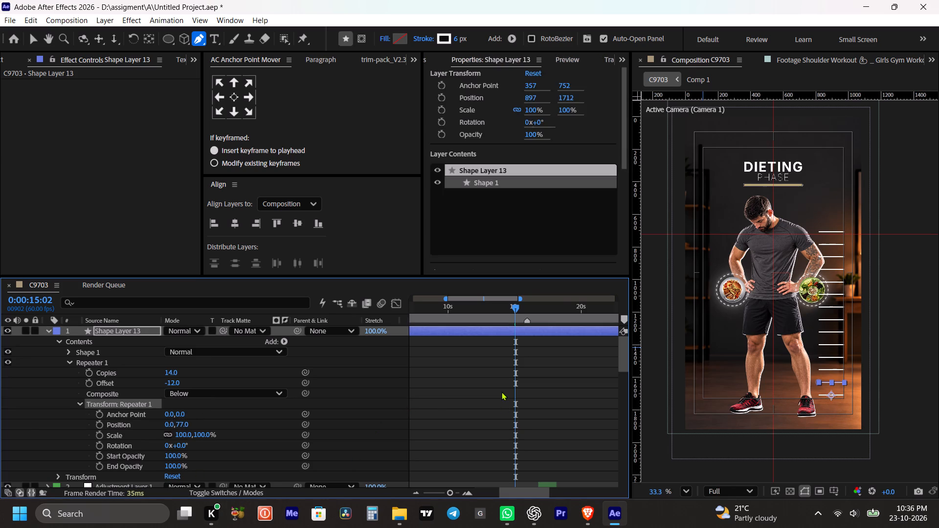
click(501, 392)
key(m)
click(501, 334)
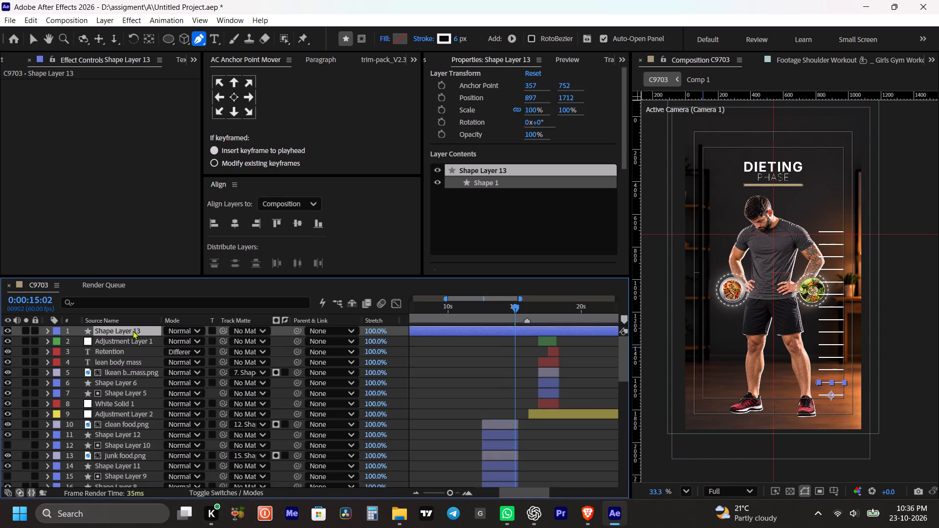
drag(133, 330, 131, 475)
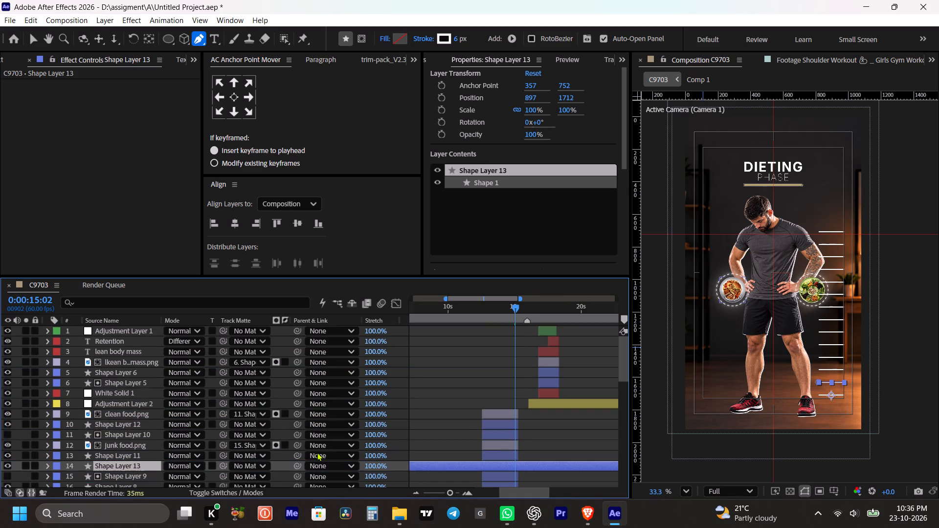
scroll(359, 426, down, 3)
drag(126, 371, 126, 461)
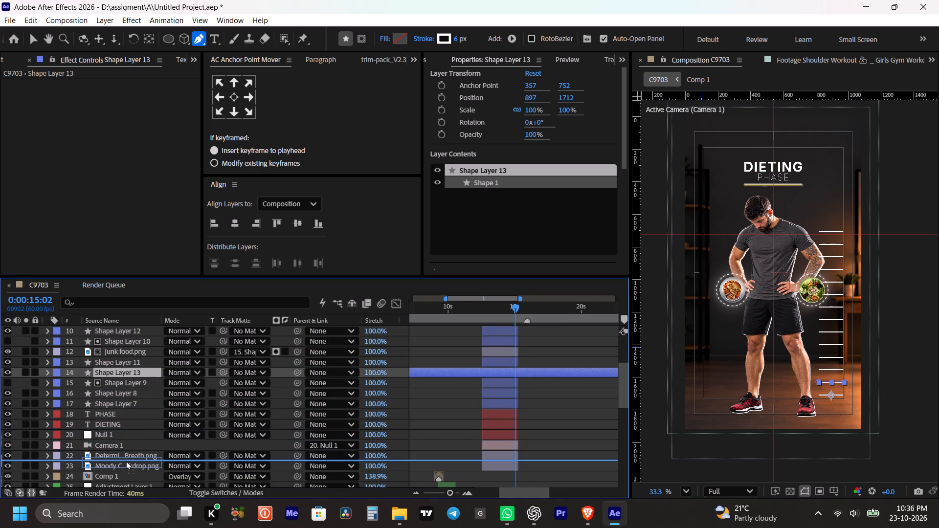
drag(126, 461, 125, 461)
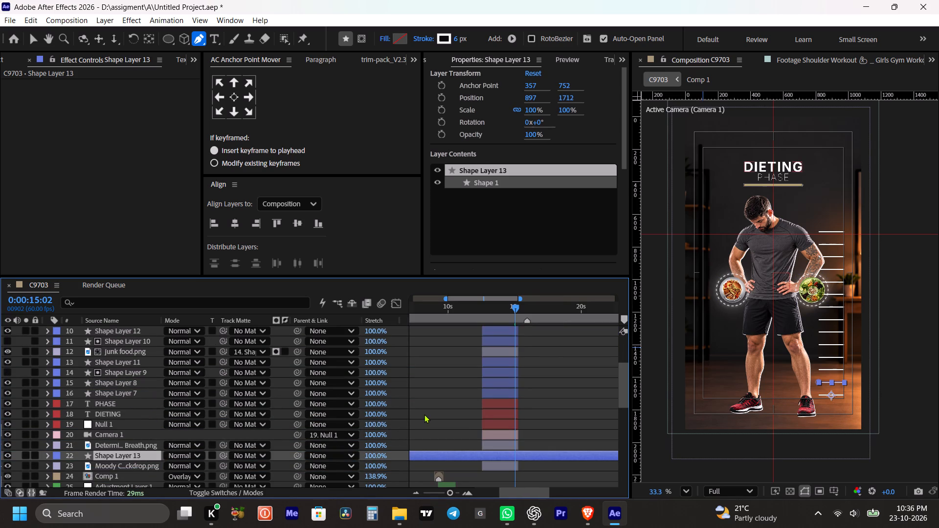
Make Shape Layer 13 start at 0:00:12:34, together with the other Dieting Phase layers, and scrub through the scene.
shift+click(485, 313)
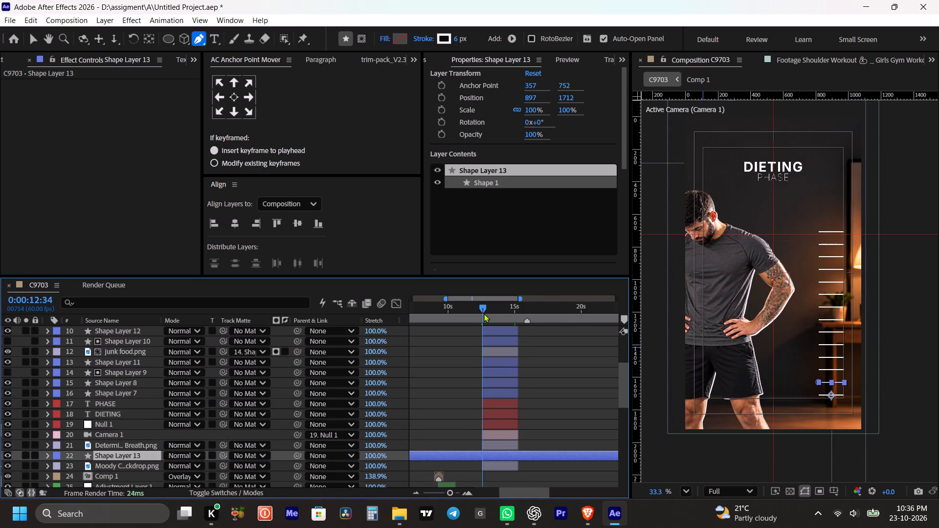
key(bracketleft)
drag(496, 309, 509, 334)
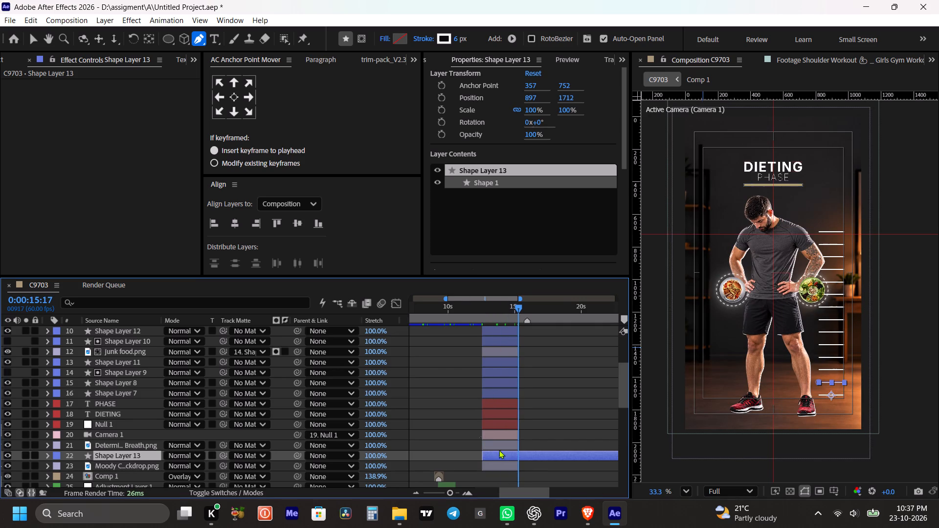
Reveal Shape Layer 13's modified properties and raise the line stack by setting the layer's position to 897, 1546.
click(550, 436)
click(529, 455)
text(uu)
scroll(539, 419, down, 2)
scroll(444, 435, down, 4)
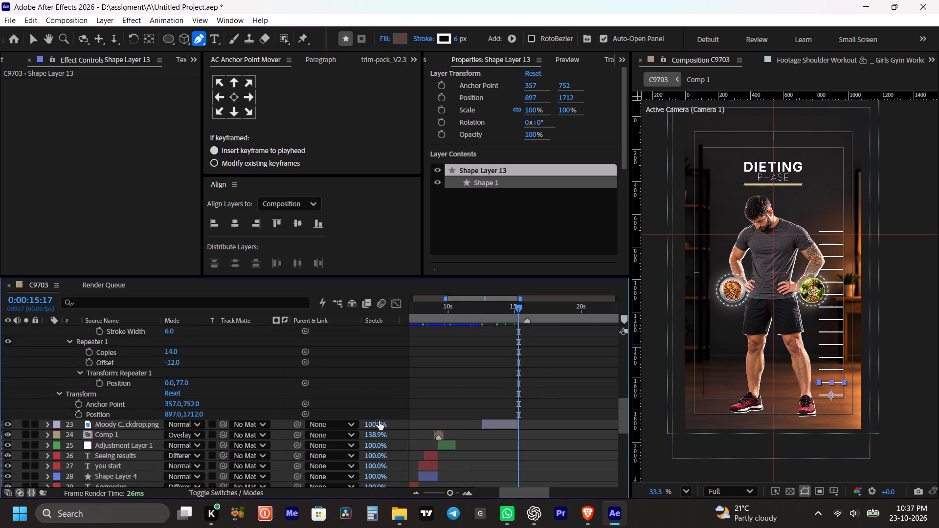
drag(190, 414, 190, 414)
drag(190, 414, 127, 411)
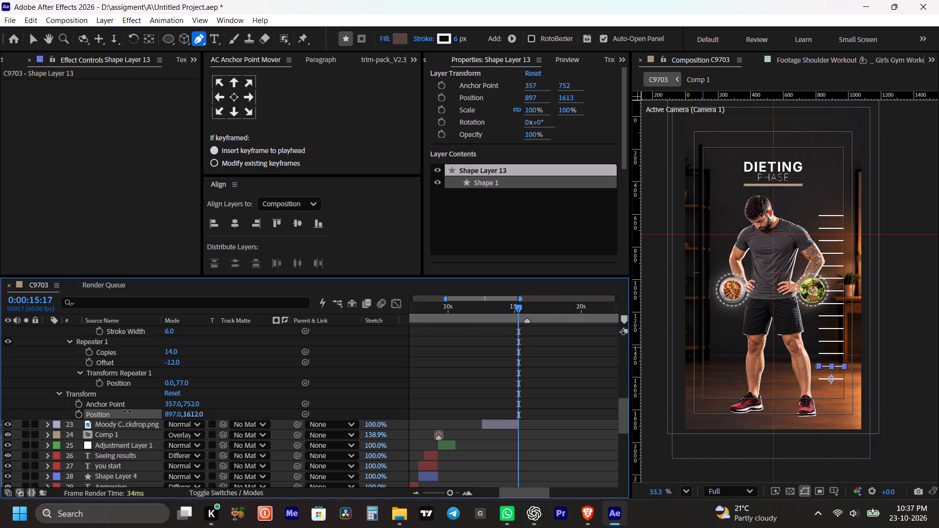
drag(127, 411, 99, 403)
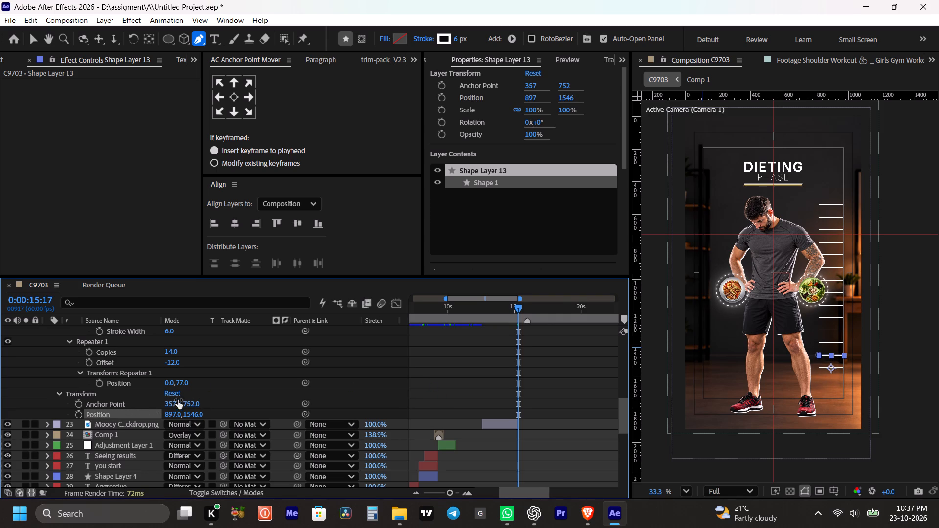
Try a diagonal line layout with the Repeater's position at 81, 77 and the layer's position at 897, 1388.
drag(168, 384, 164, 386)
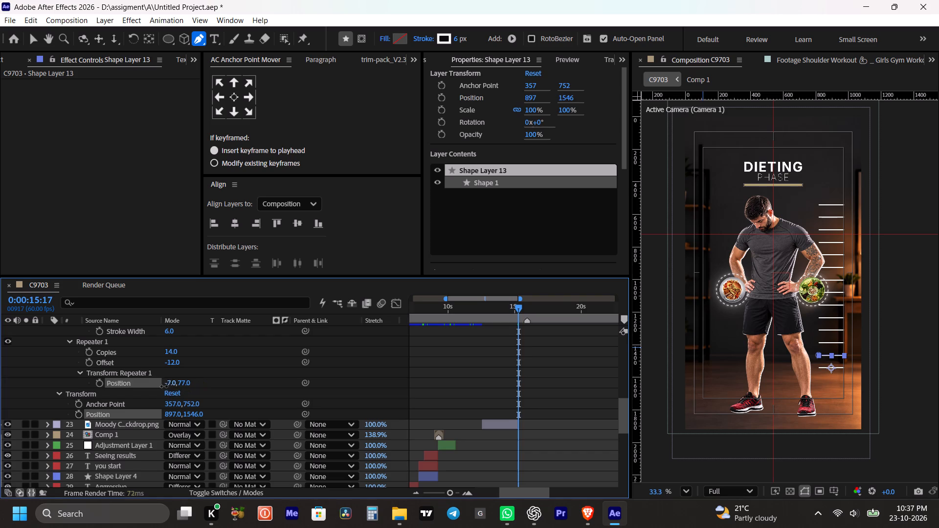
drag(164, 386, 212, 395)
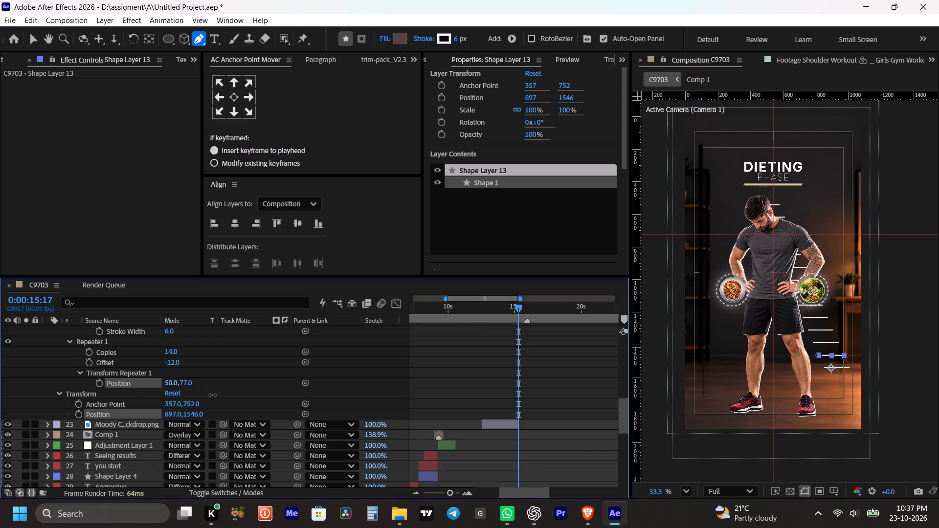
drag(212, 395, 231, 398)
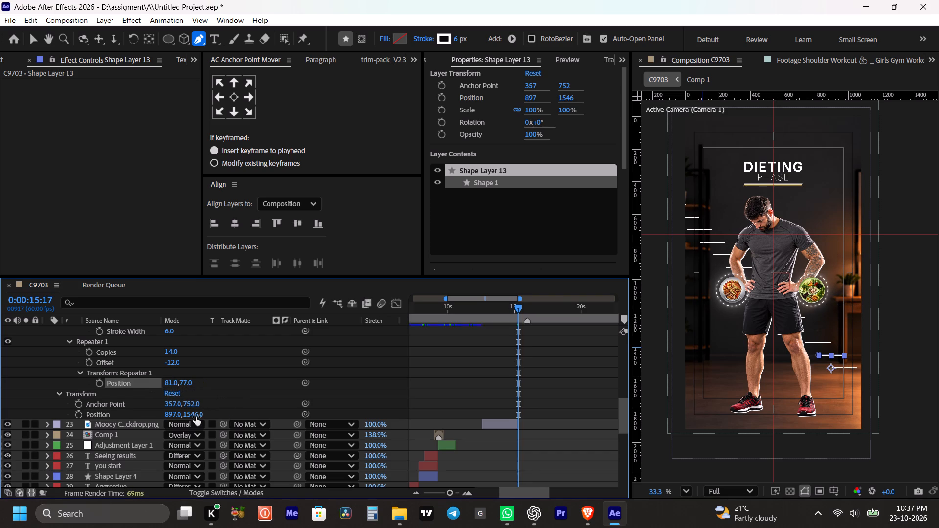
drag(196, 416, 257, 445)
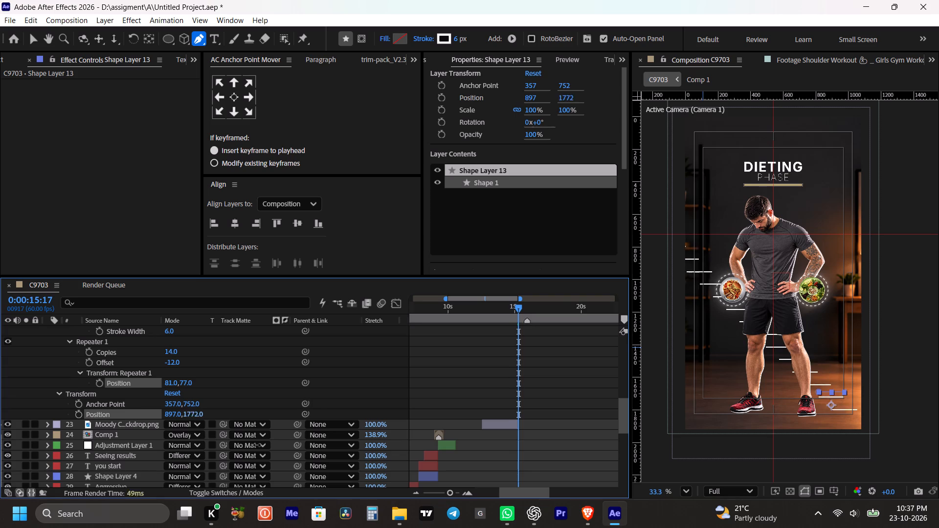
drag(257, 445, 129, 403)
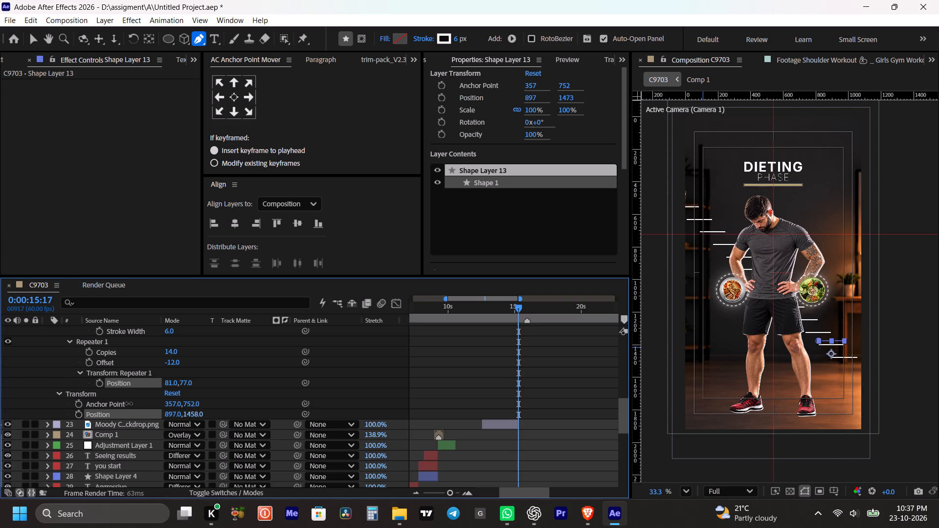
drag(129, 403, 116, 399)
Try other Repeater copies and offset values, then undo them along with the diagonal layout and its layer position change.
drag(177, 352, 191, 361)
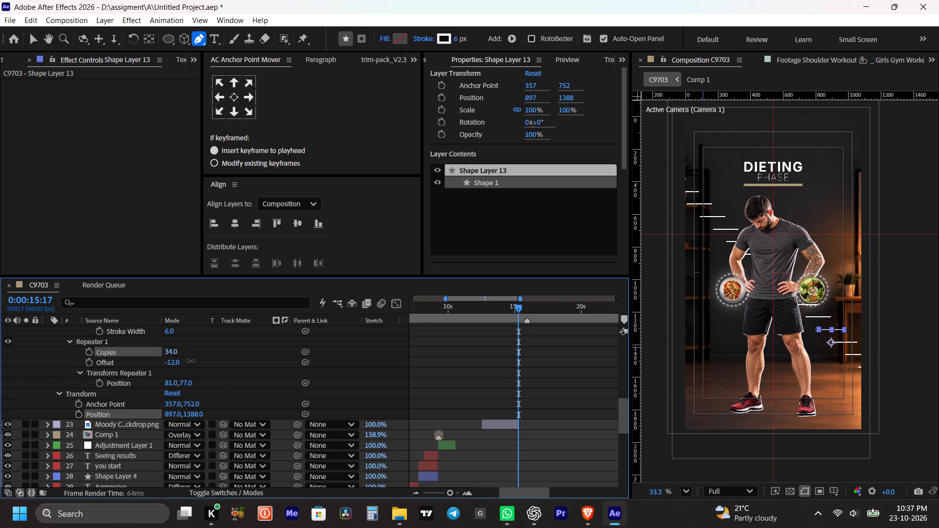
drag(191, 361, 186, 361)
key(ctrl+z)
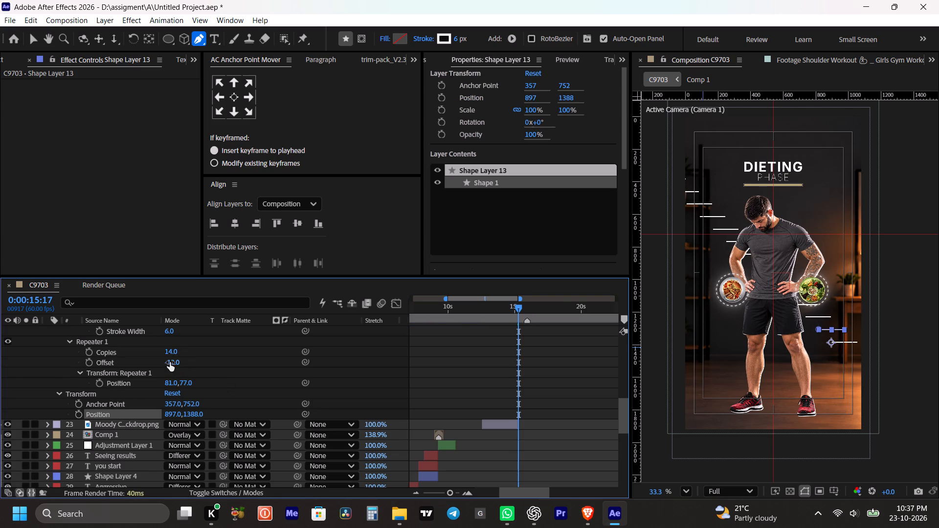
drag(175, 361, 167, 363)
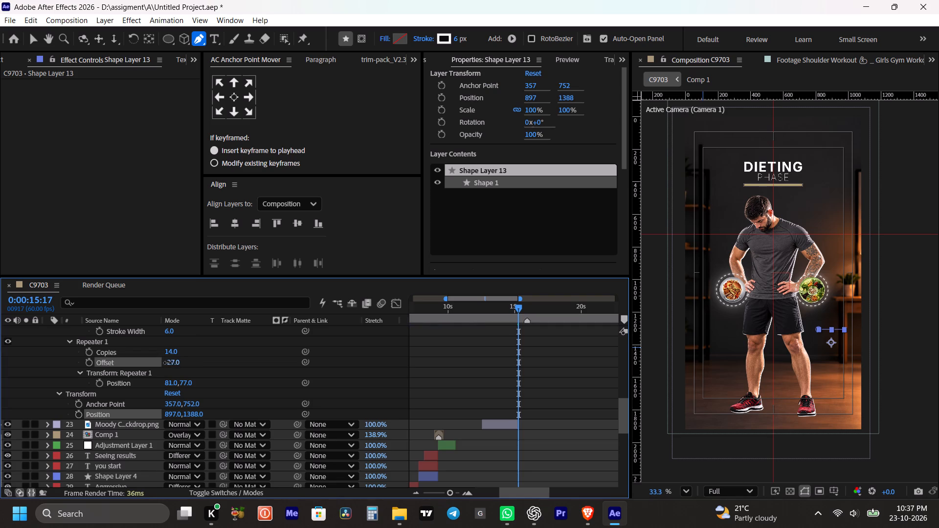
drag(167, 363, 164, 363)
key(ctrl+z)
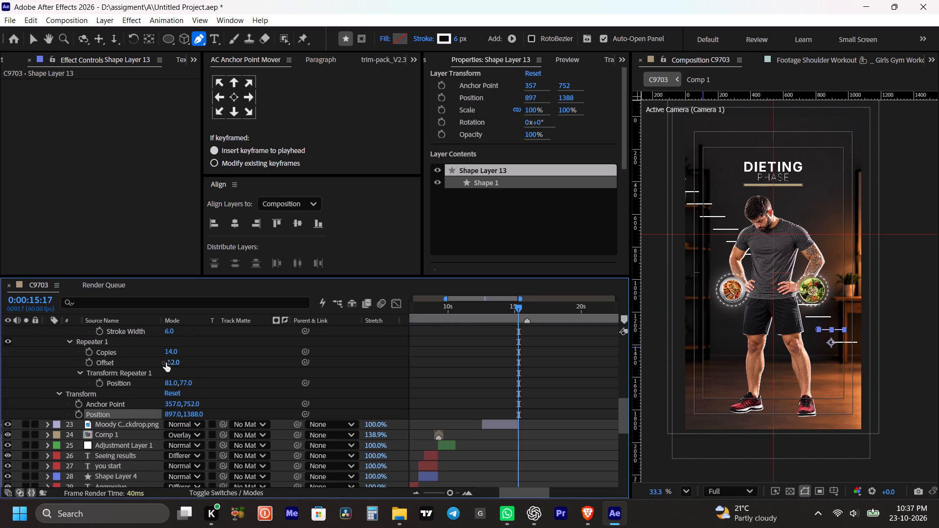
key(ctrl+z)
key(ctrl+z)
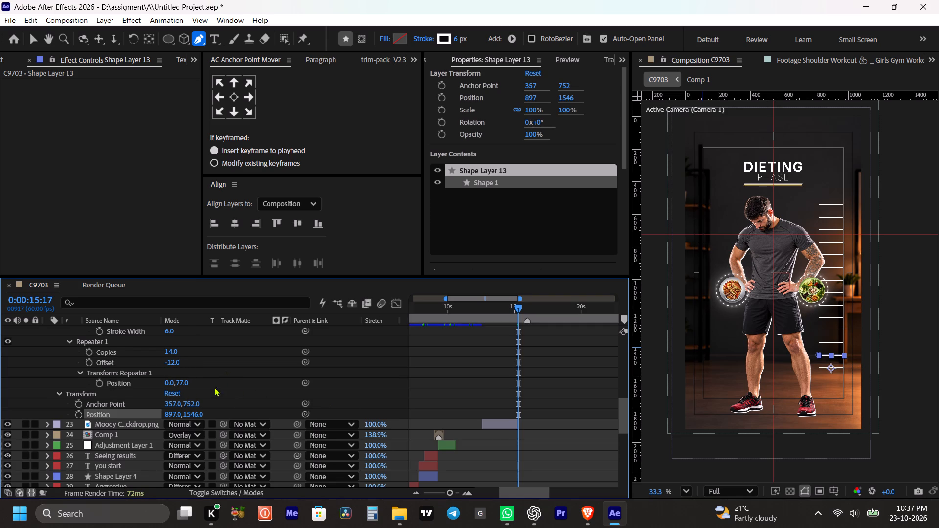
Set Shape Layer 13's position to 897, 1548.
drag(190, 415, 200, 421)
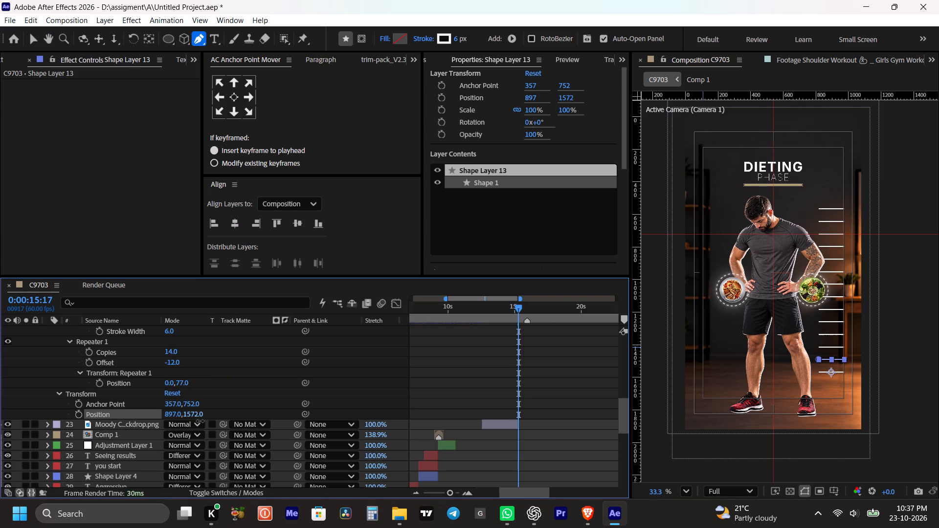
drag(200, 421, 186, 420)
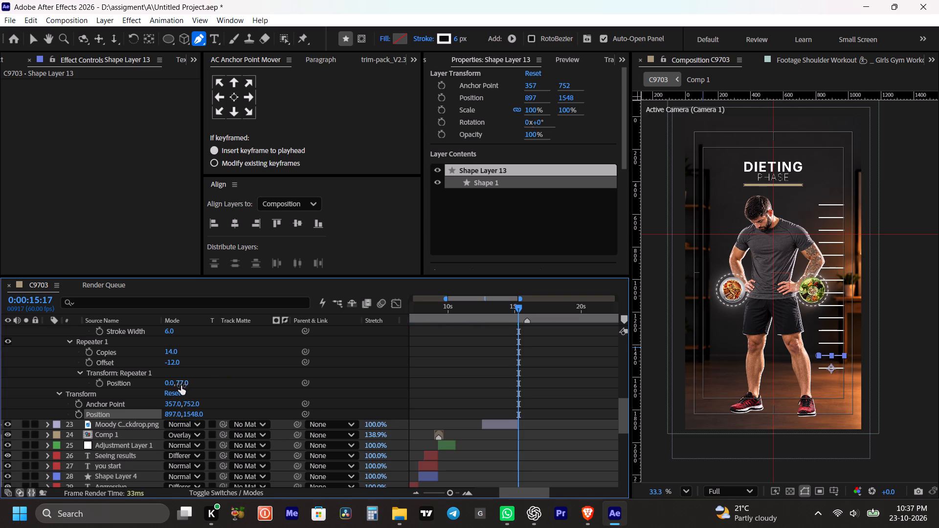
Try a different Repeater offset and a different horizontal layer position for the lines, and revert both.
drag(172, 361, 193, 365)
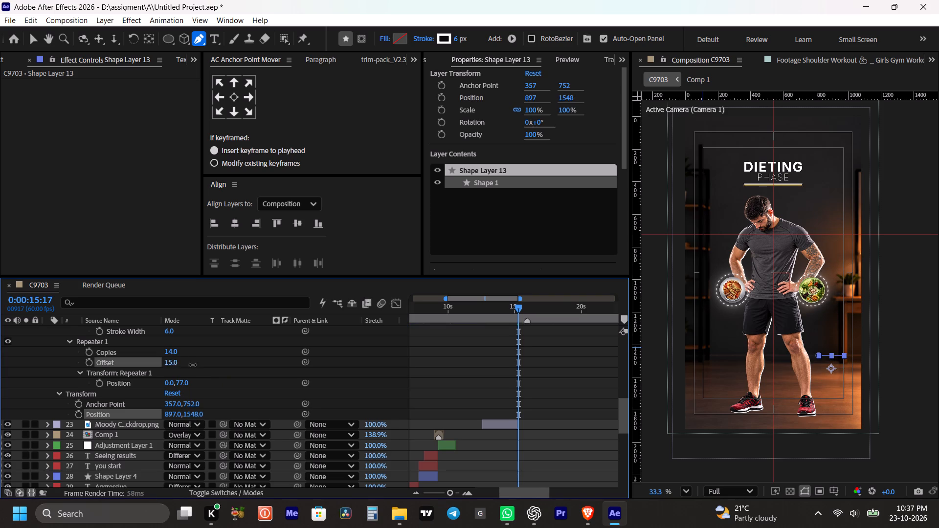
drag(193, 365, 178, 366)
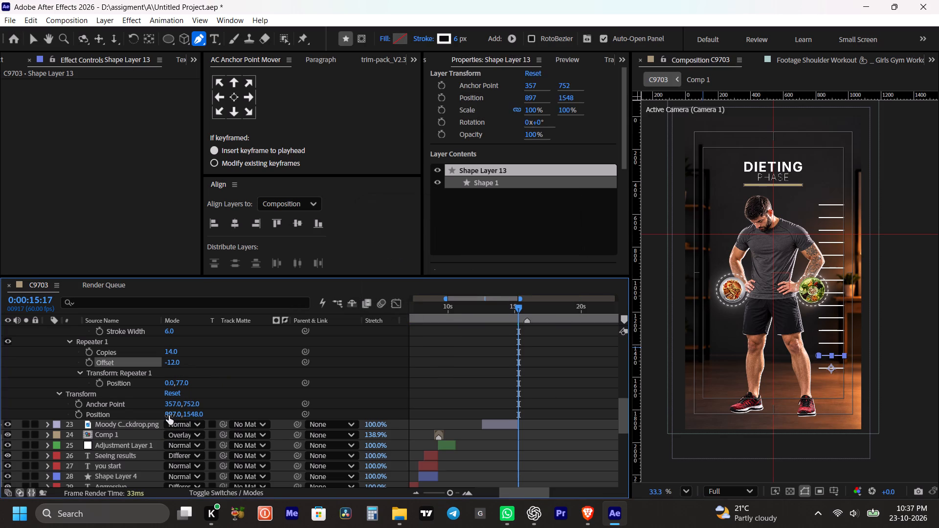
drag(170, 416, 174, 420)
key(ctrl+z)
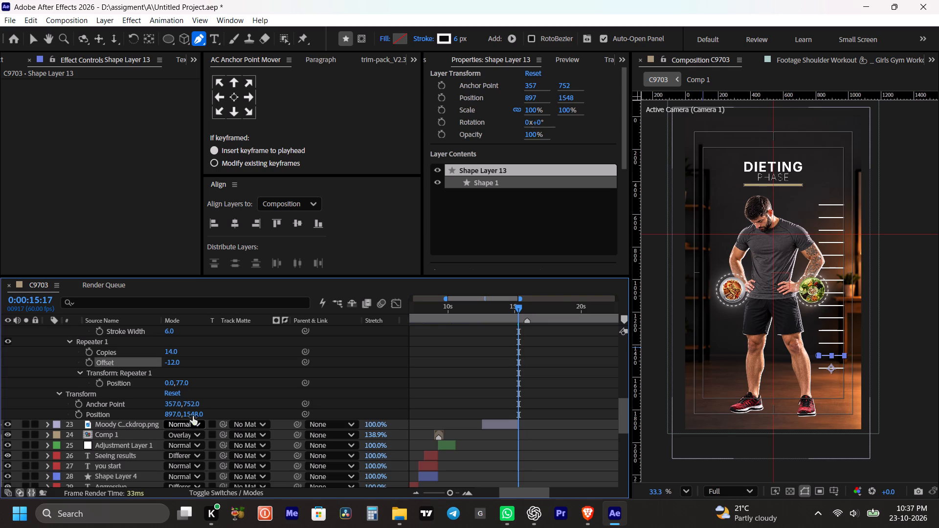
Set Shape Layer 13's anchor point to 357, 712.
drag(193, 403, 125, 398)
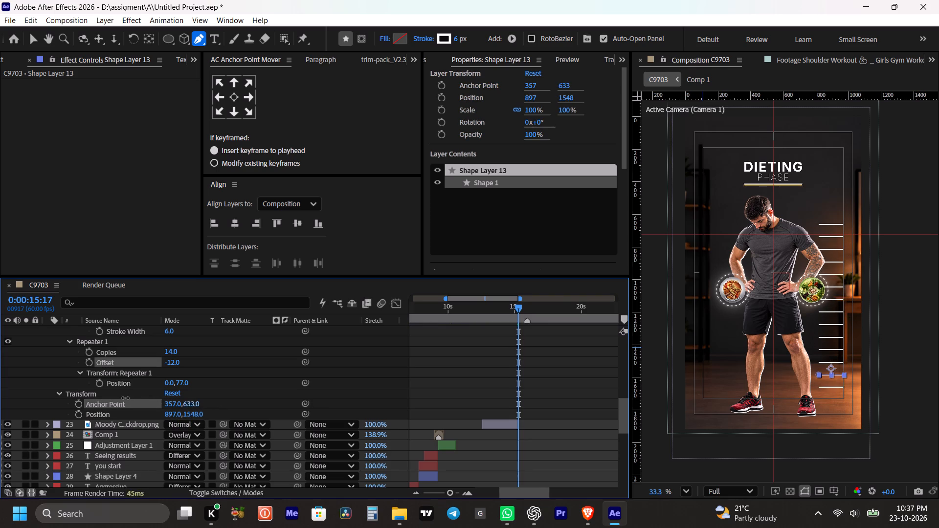
drag(125, 398, 165, 406)
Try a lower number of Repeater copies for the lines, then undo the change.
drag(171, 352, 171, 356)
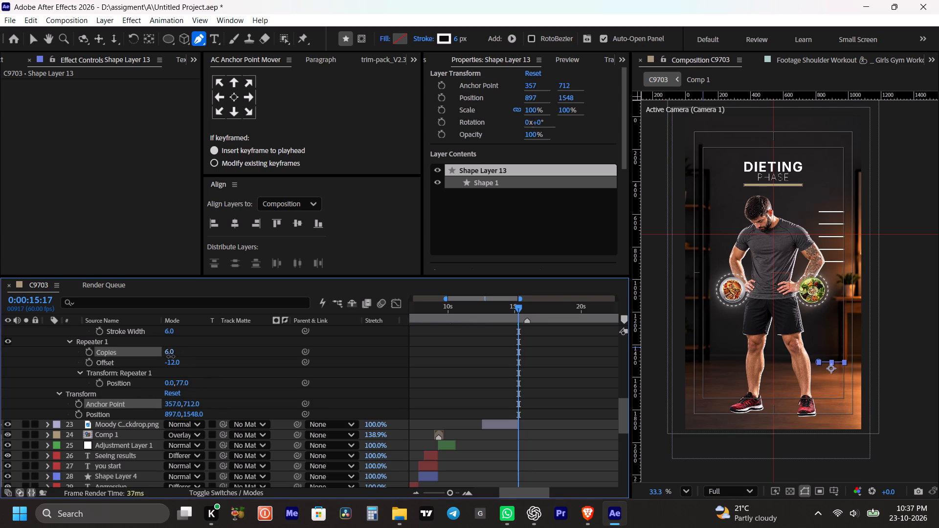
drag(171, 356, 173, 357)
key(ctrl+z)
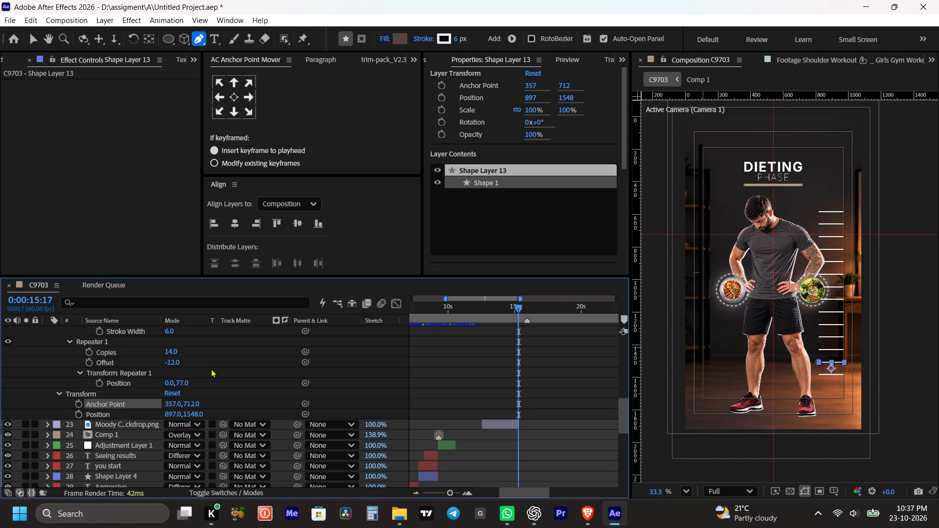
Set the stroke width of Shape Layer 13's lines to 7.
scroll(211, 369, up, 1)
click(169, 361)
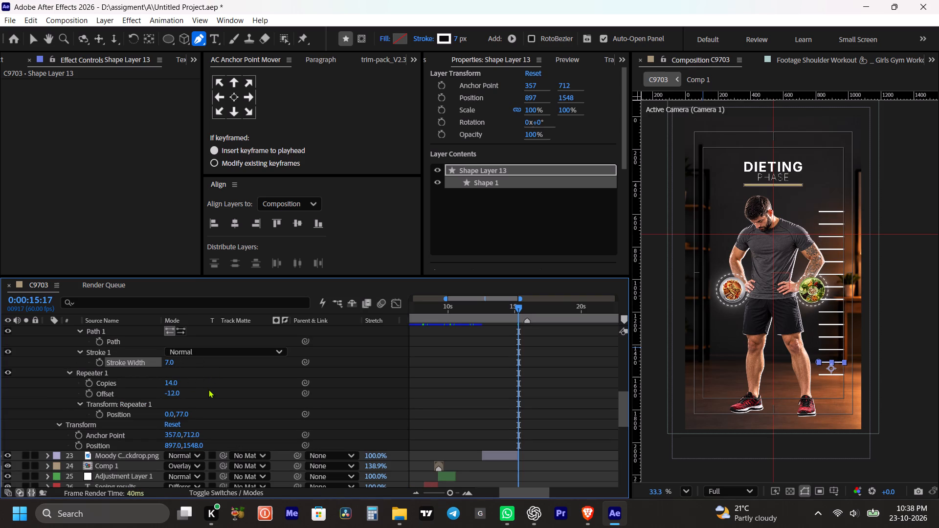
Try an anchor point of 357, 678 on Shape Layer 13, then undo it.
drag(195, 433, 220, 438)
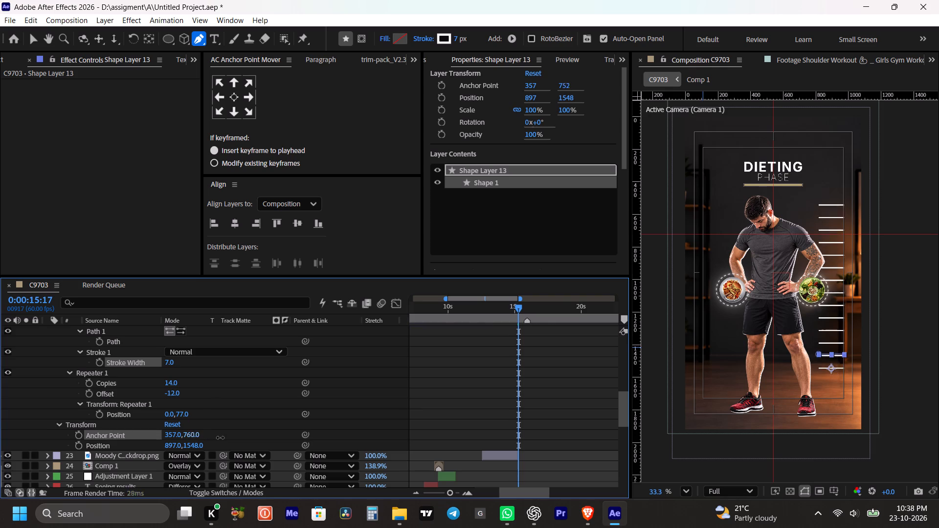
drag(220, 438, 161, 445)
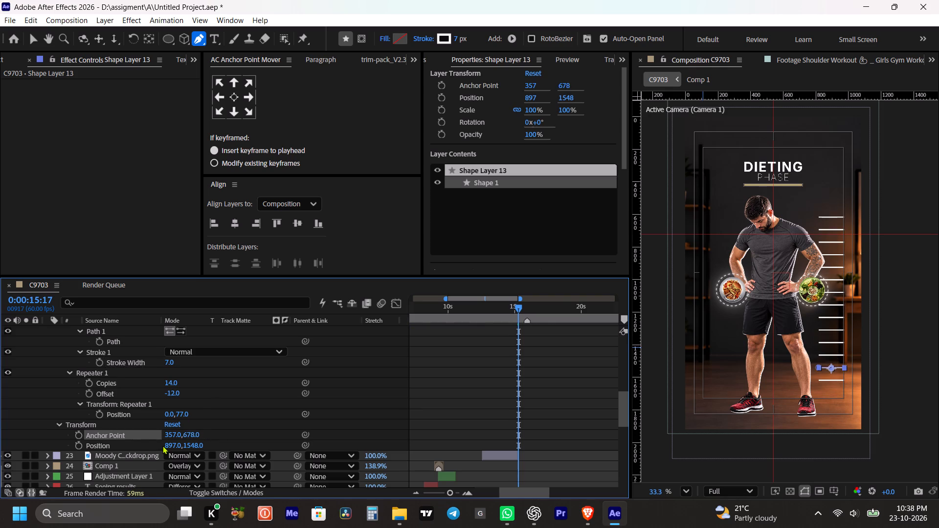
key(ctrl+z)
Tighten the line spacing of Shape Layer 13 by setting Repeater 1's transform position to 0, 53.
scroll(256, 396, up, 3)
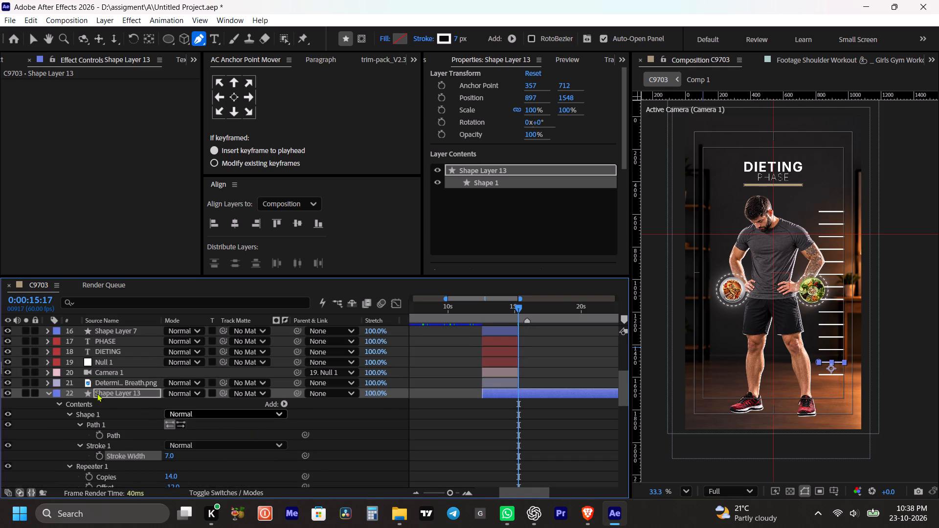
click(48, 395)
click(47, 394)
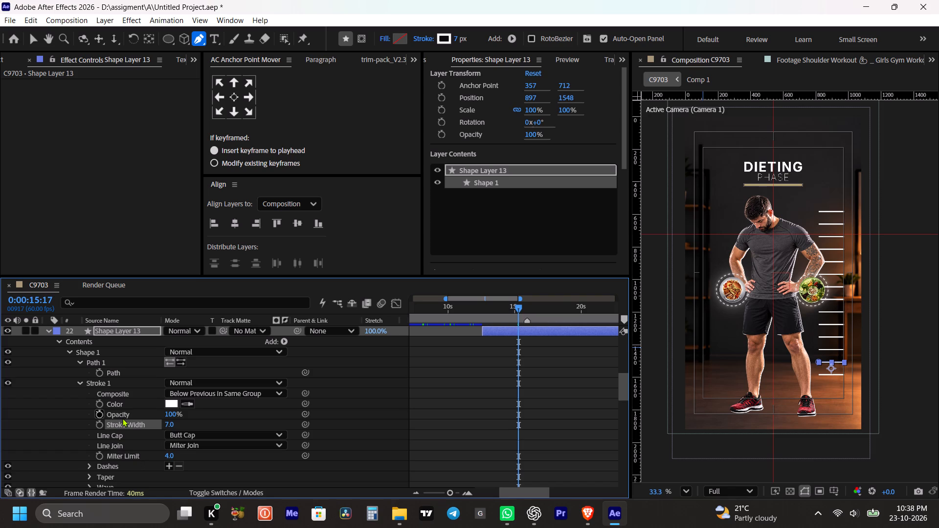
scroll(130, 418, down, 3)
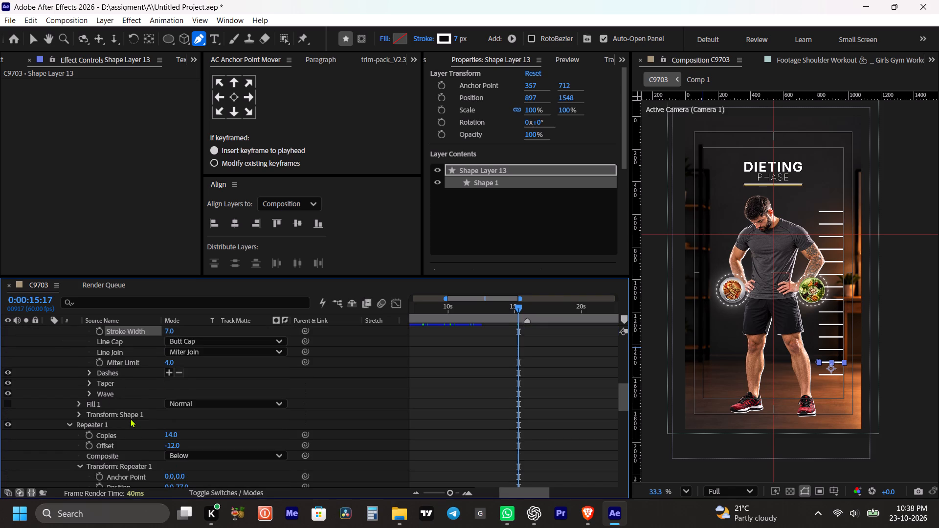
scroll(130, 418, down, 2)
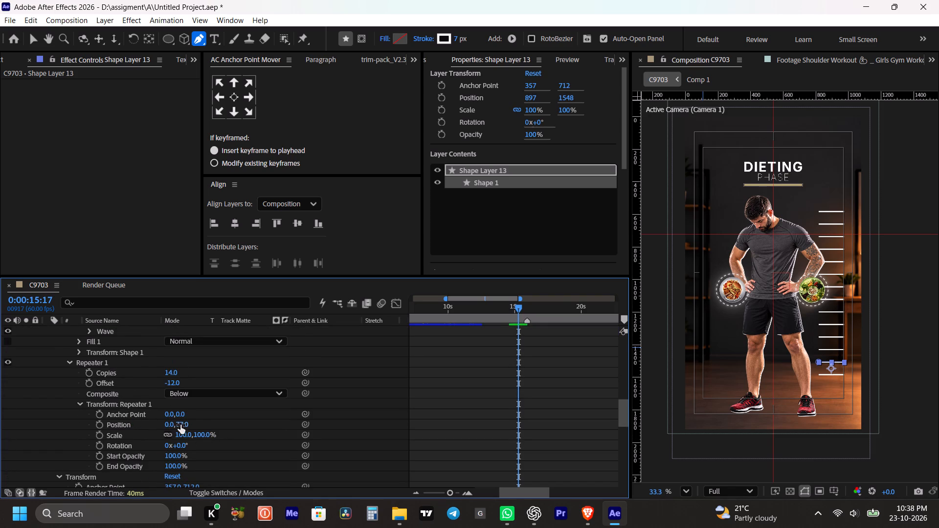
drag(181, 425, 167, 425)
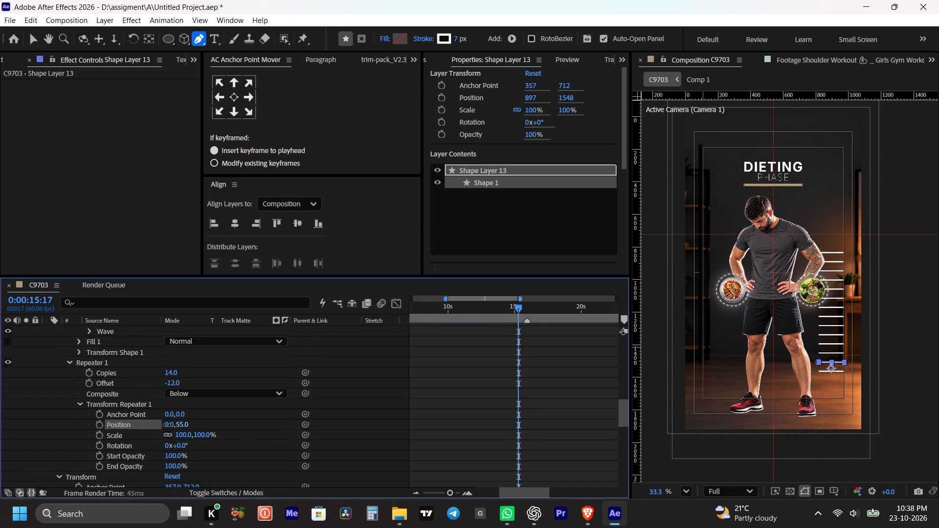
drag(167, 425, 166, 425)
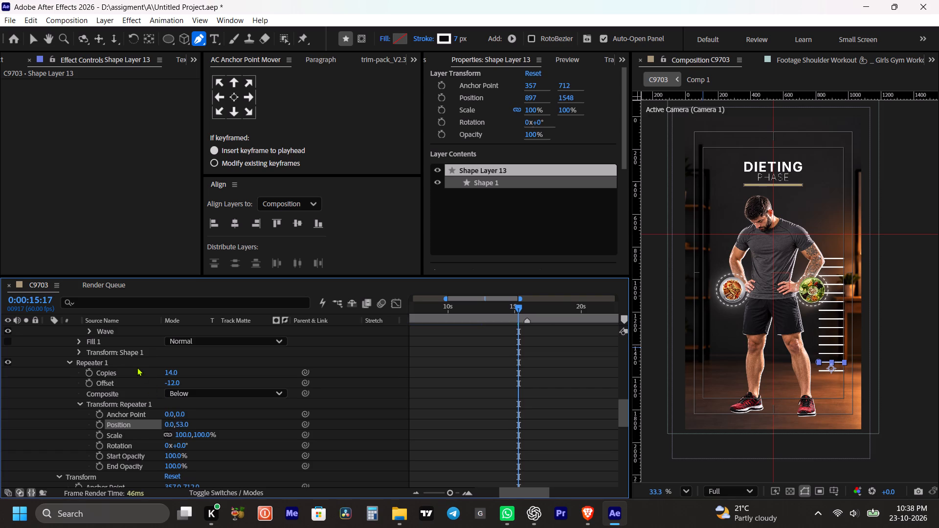
Thicken the lines of Shape Layer 13 by setting their stroke width to 15 px.
scroll(137, 368, up, 3)
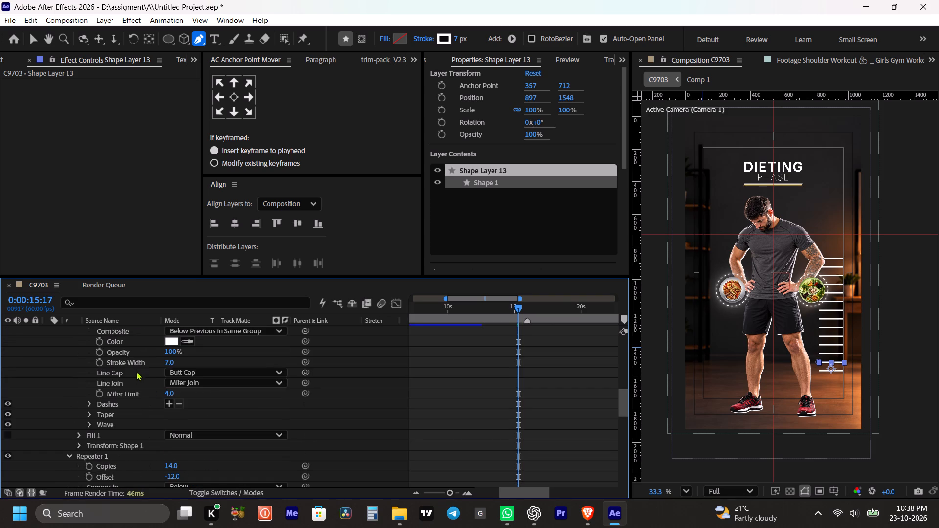
scroll(136, 372, down, 2)
drag(456, 35, 464, 36)
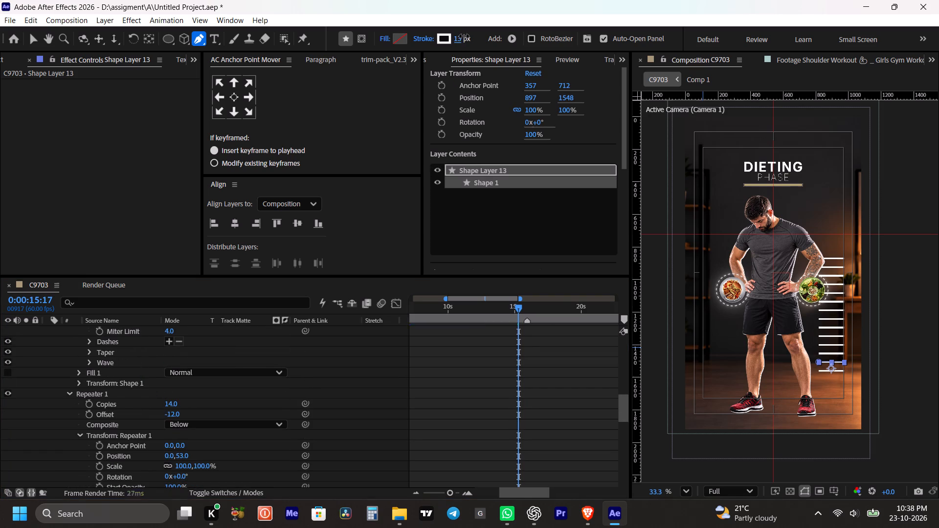
drag(464, 36, 465, 36)
click(467, 394)
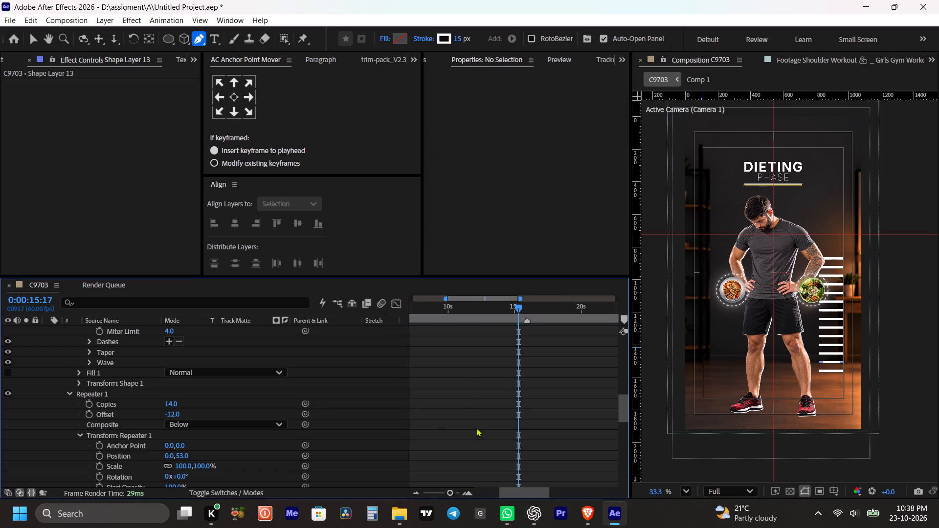
Extend the line scale by setting Repeater 1 to 25 copies with an offset of -24.
drag(171, 405, 178, 405)
drag(175, 414, 168, 415)
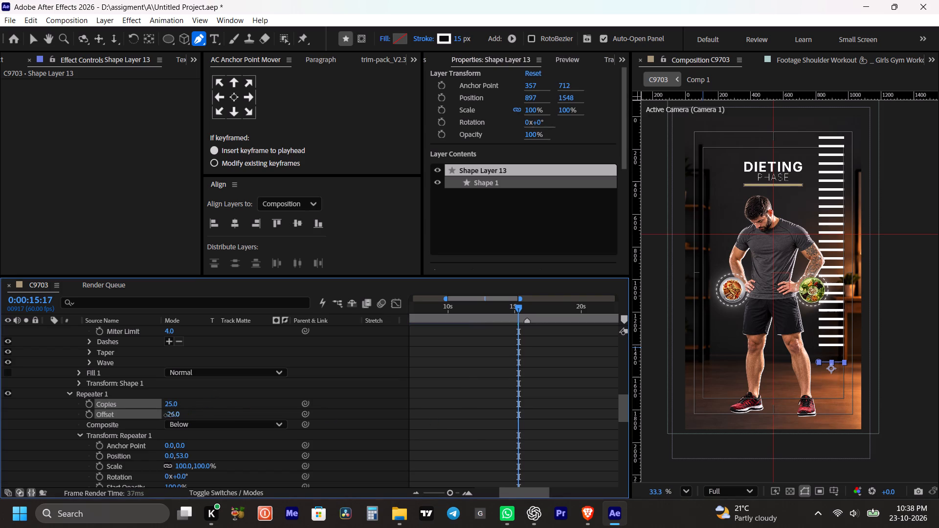
drag(168, 415, 169, 416)
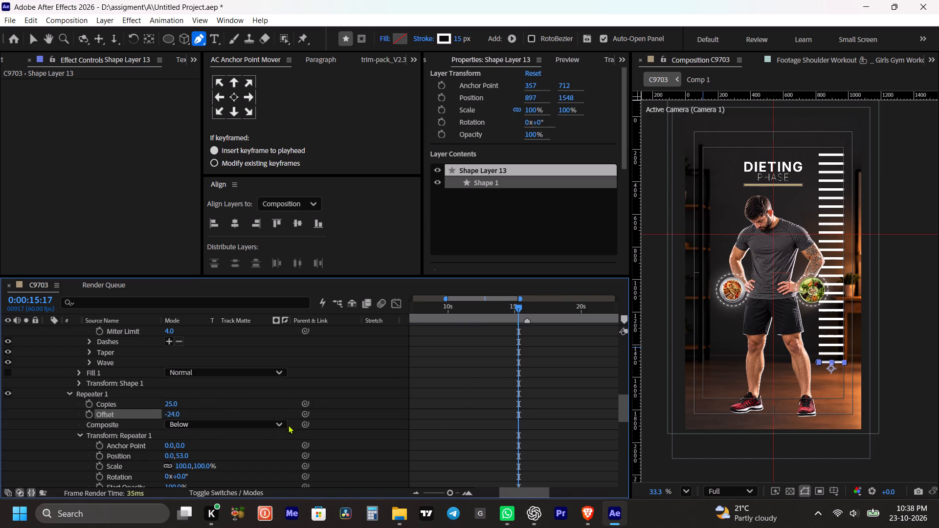
click(382, 401)
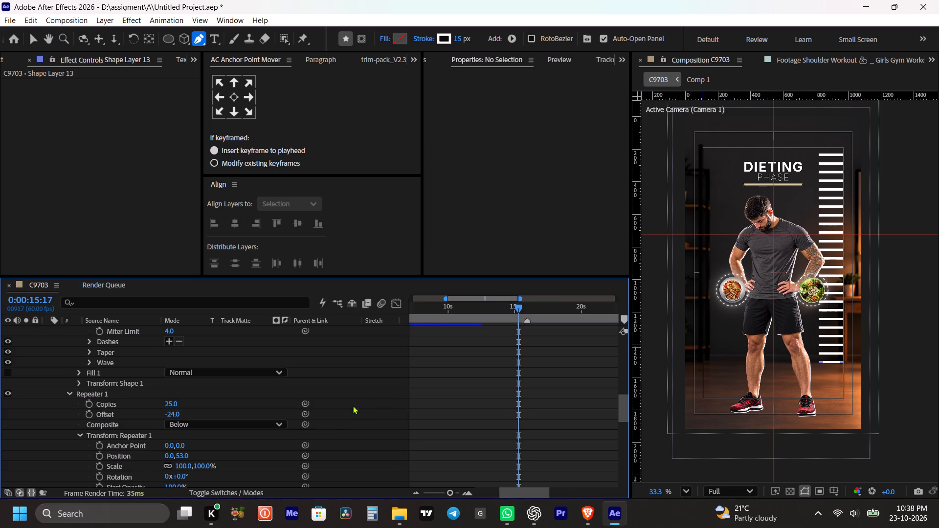
Save the project.
click(249, 401)
key(ctrl+s)
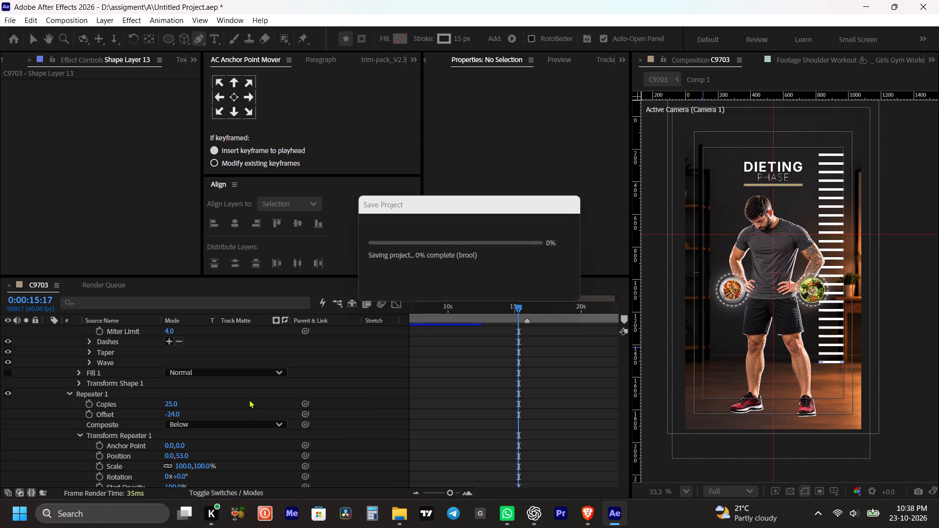
click(249, 399)
click(235, 450)
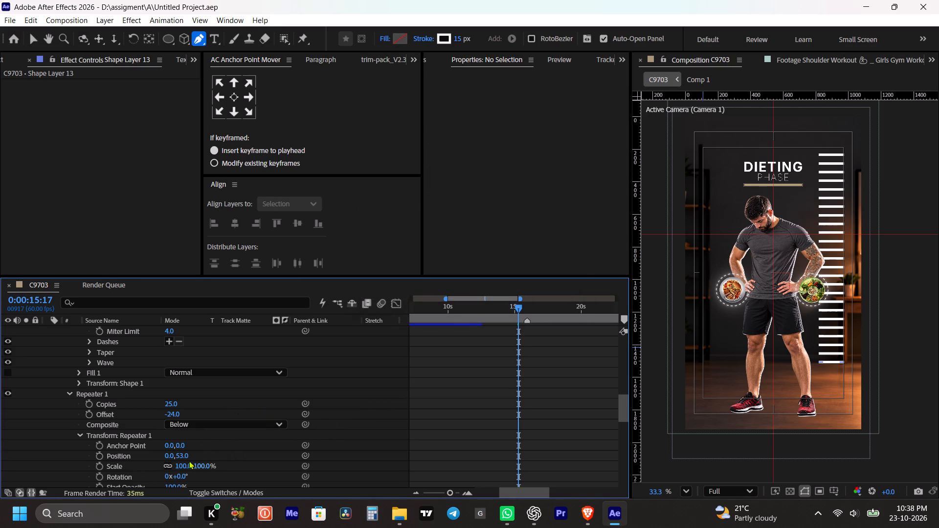
Pack the repeated lines closer together by setting Repeater 1's transform position to 0, 27.
drag(184, 455, 175, 458)
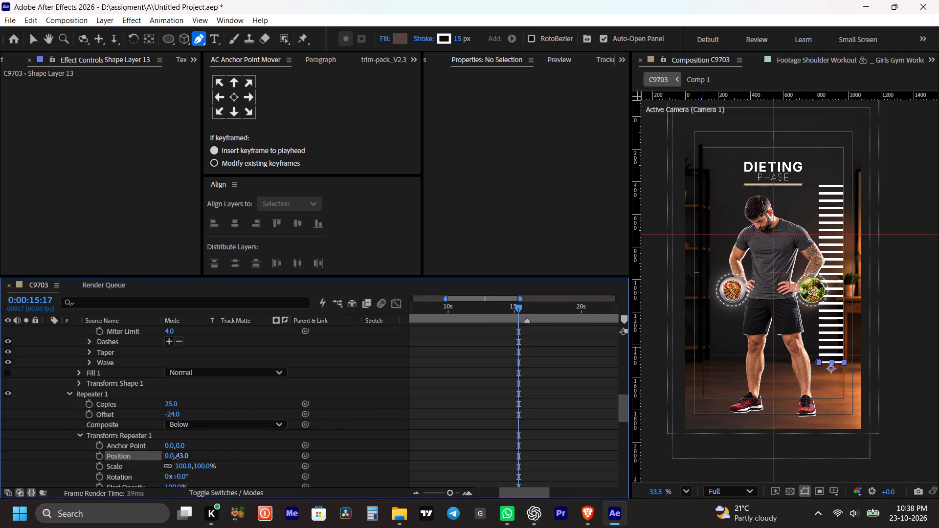
drag(175, 458, 166, 458)
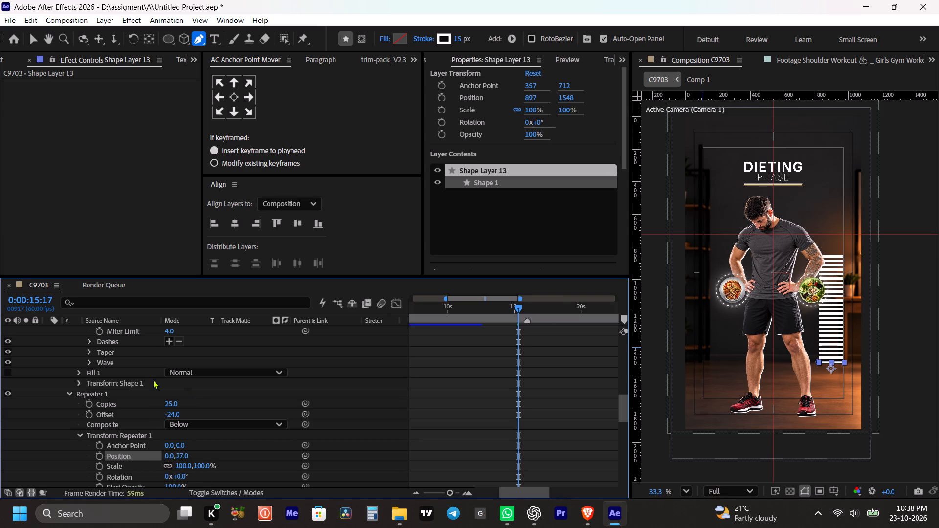
Lower the line scale to the man's feet by setting Shape Layer 13's position to 897, 1825.
drag(565, 100, 594, 109)
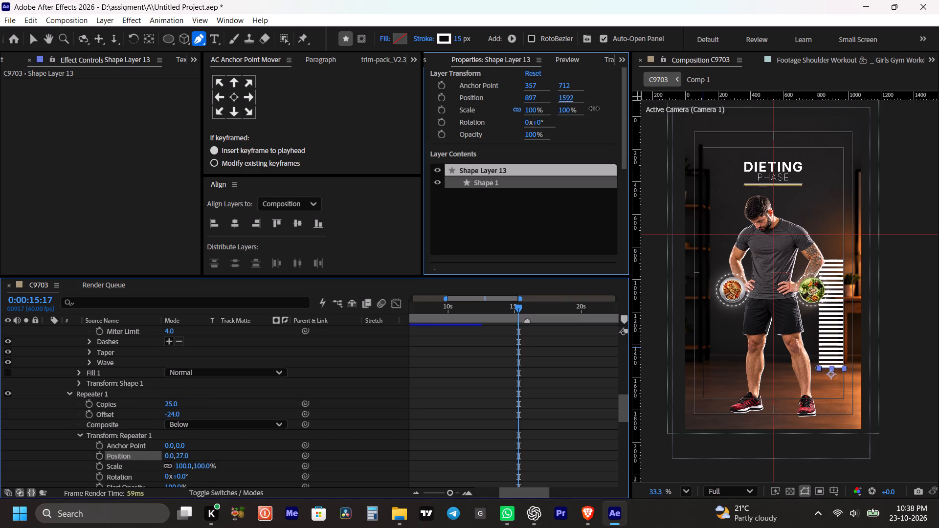
drag(594, 109, 677, 159)
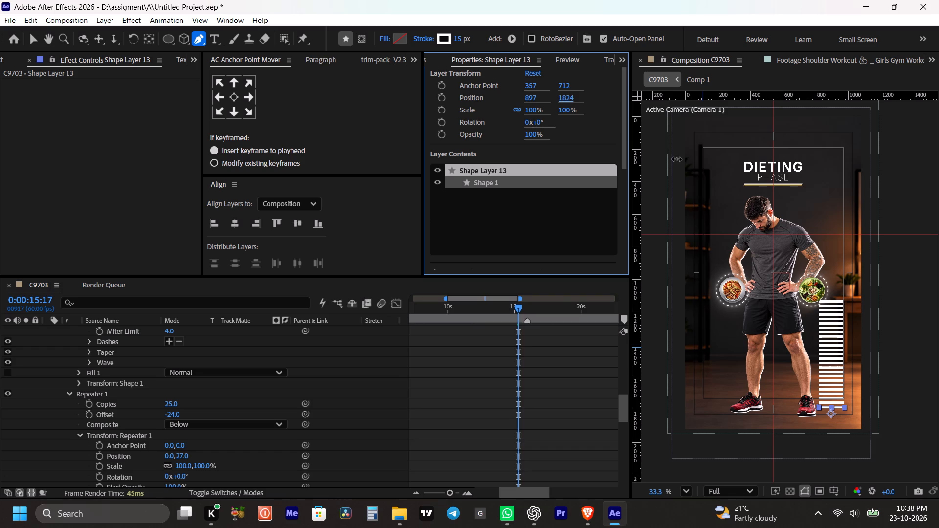
drag(677, 159, 677, 159)
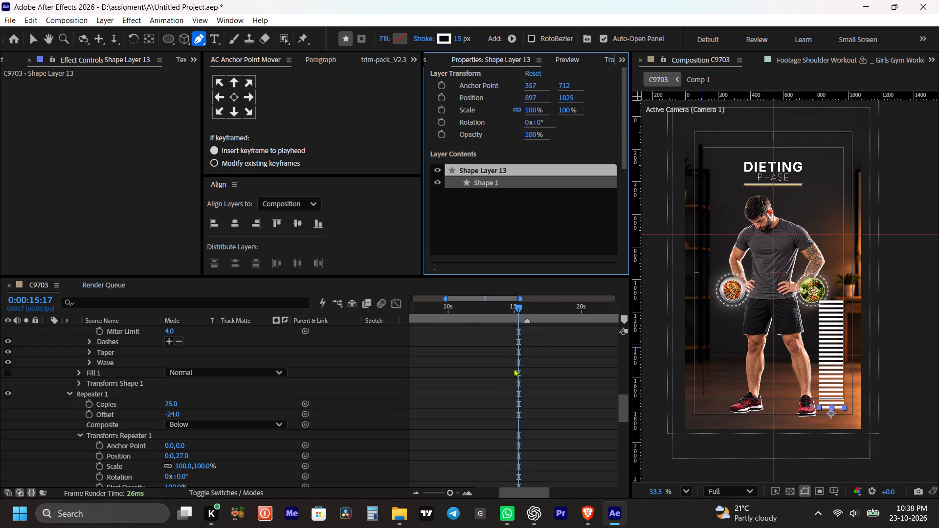
Find the Gradient Ramp effect by searching for "grad" and apply it to Shape Layer 13.
scroll(501, 371, up, 10)
scroll(514, 425, down, 5)
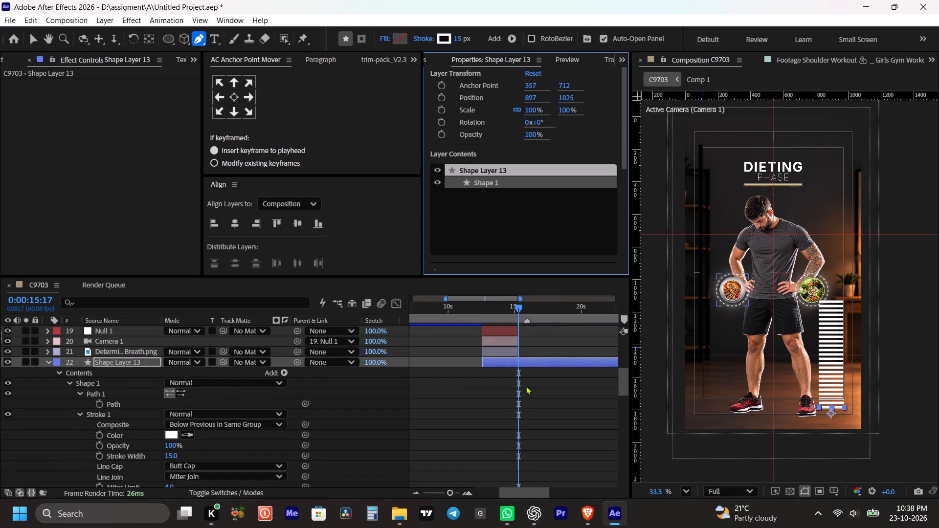
click(526, 392)
click(520, 365)
key(ctrl+space)
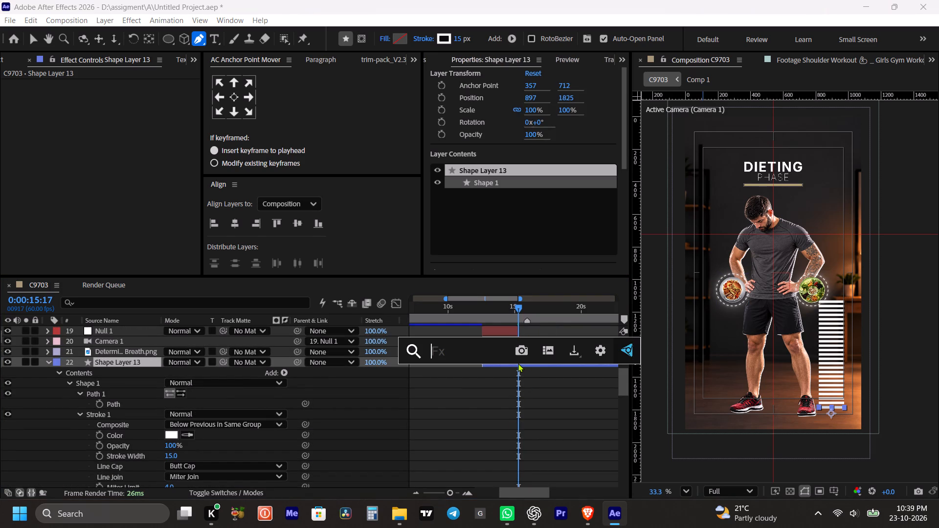
key(r)
key(BackSpace)
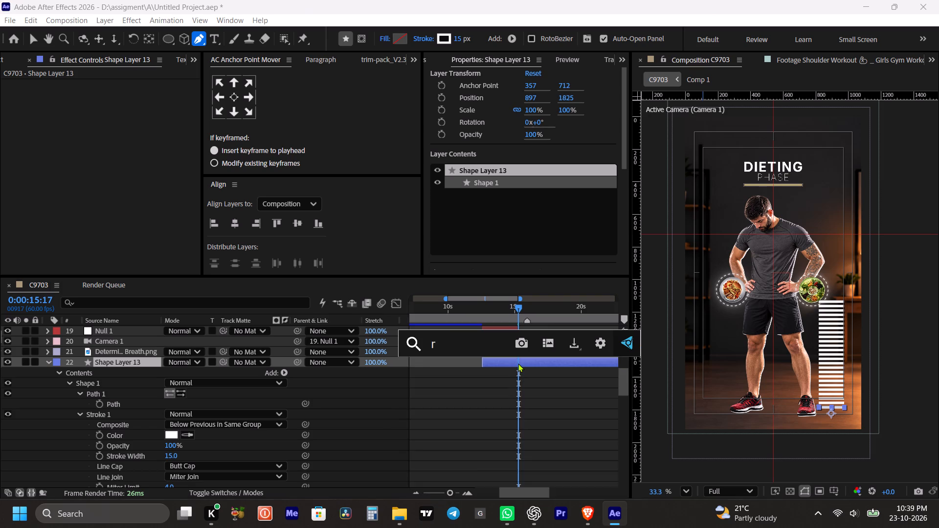
text(grad)
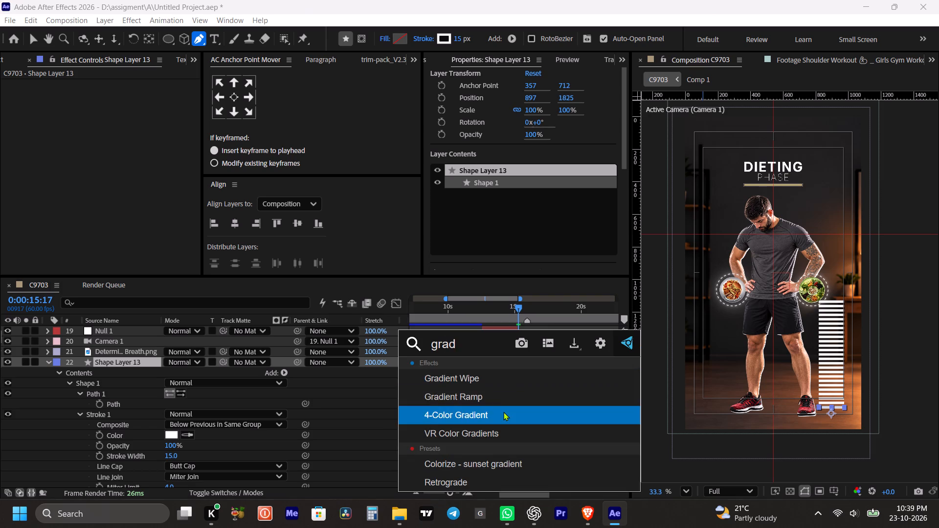
click(501, 401)
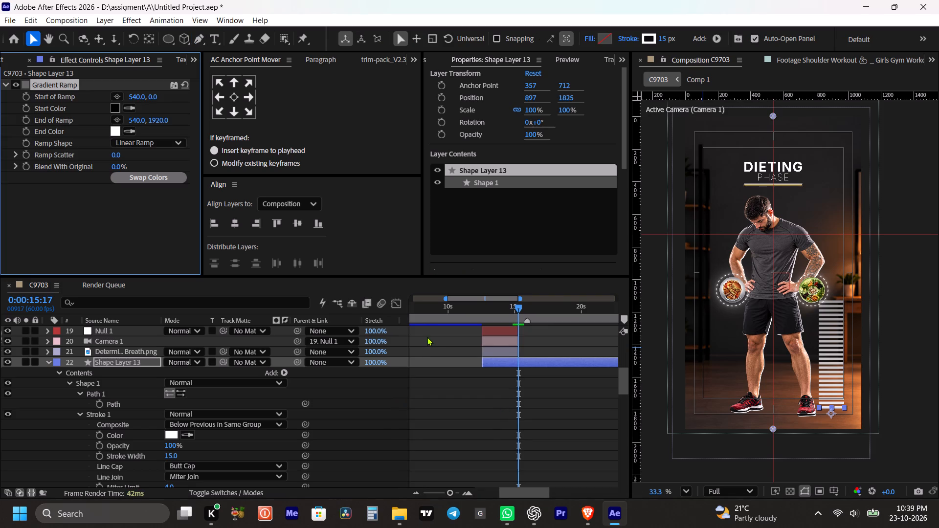
Set the Gradient Ramp's start color to F3D987 by pasting the hex code from the clipboard history.
click(117, 106)
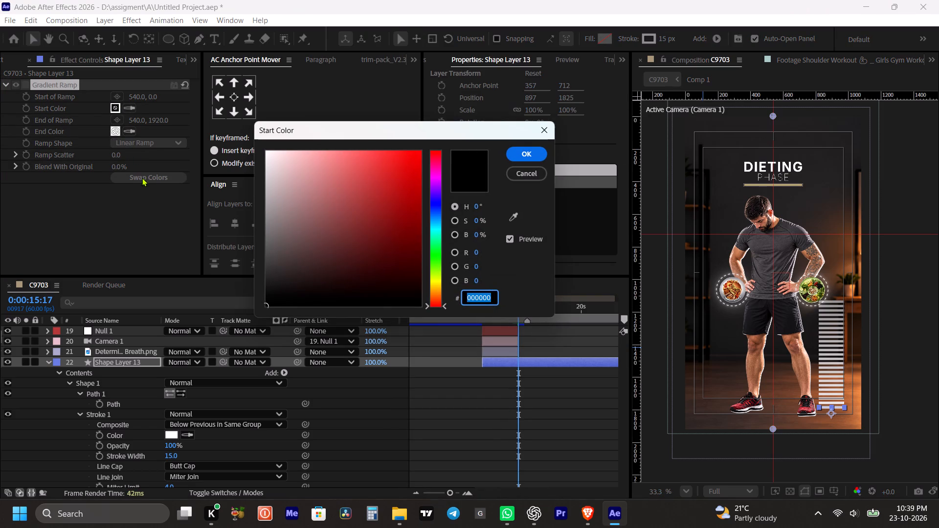
key(super+v)
scroll(561, 215, down, 8)
scroll(530, 216, up, 2)
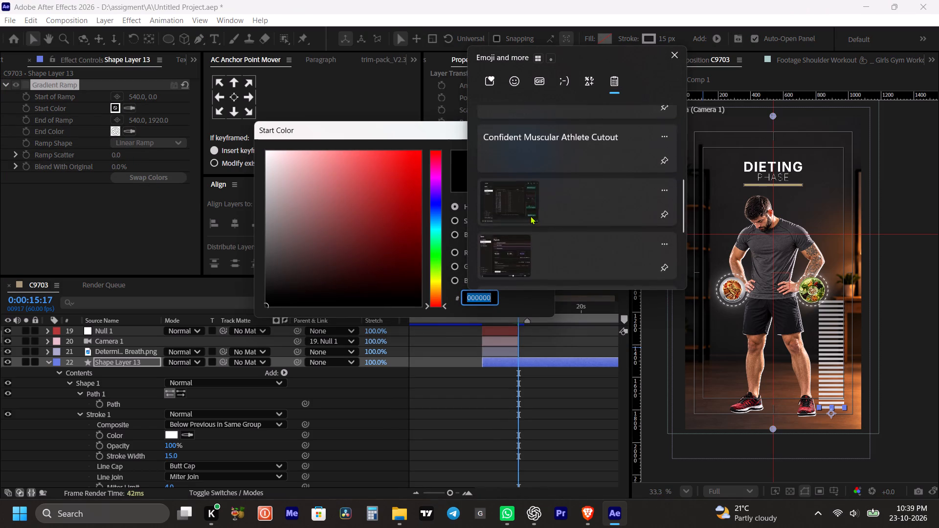
scroll(530, 216, up, 1)
click(503, 175)
key(ctrl+v)
click(537, 152)
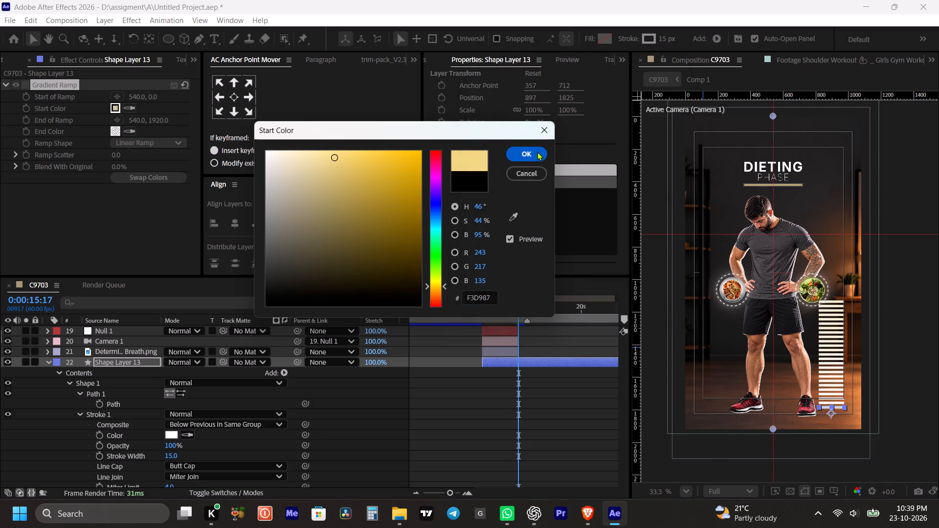
Place the Gradient Ramp's start point near the top of the line scale at 894, 1179.
click(115, 97)
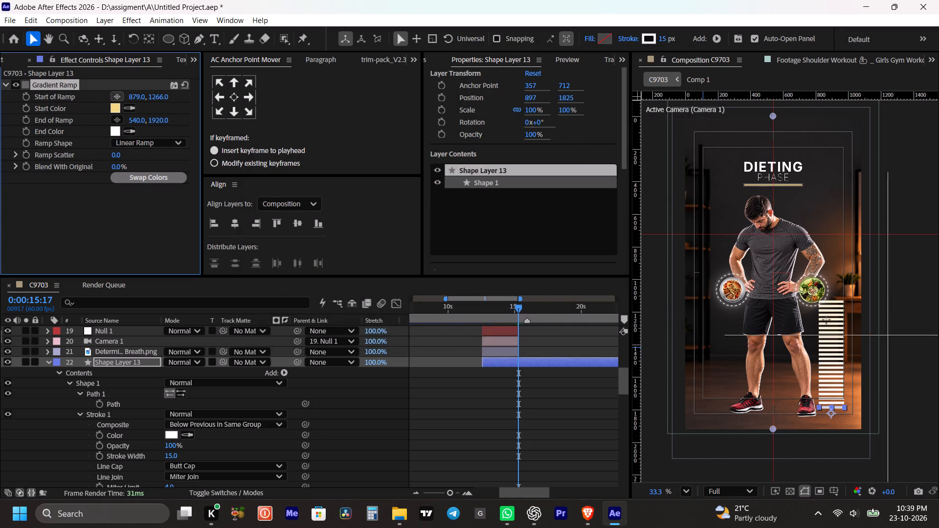
click(831, 308)
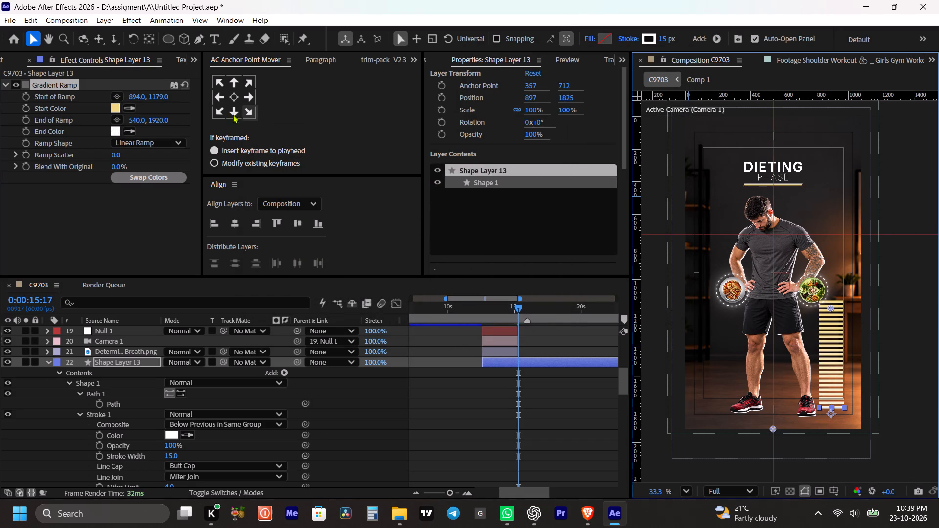
Reposition Shape Layer 13's Gradient Ramp so it starts near the man's feet at 894, 1695 and ends beside his head at 873, 537.
click(115, 121)
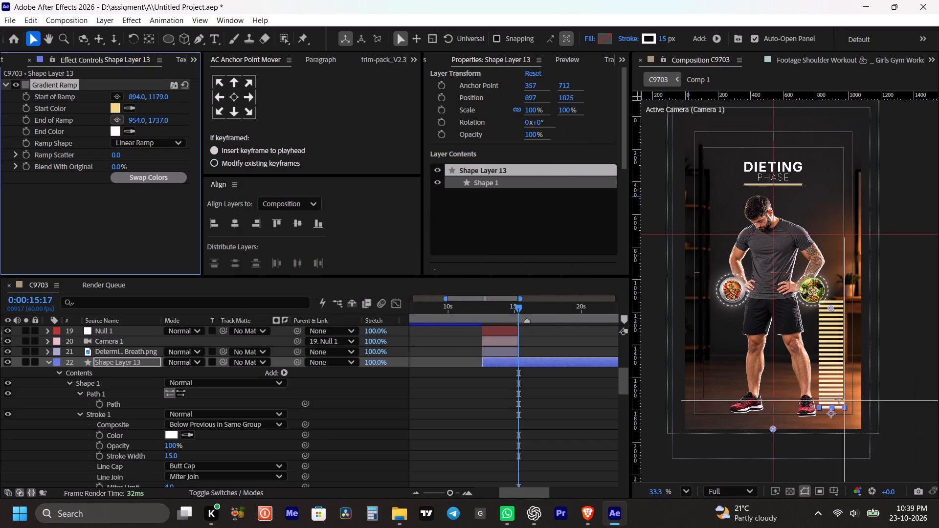
click(824, 393)
drag(823, 390, 830, 400)
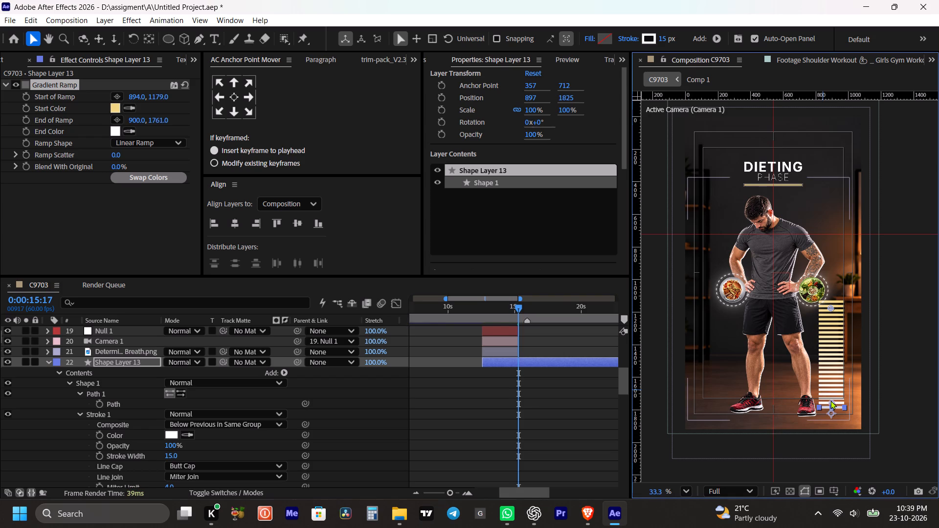
drag(830, 400, 838, 311)
drag(830, 306, 829, 405)
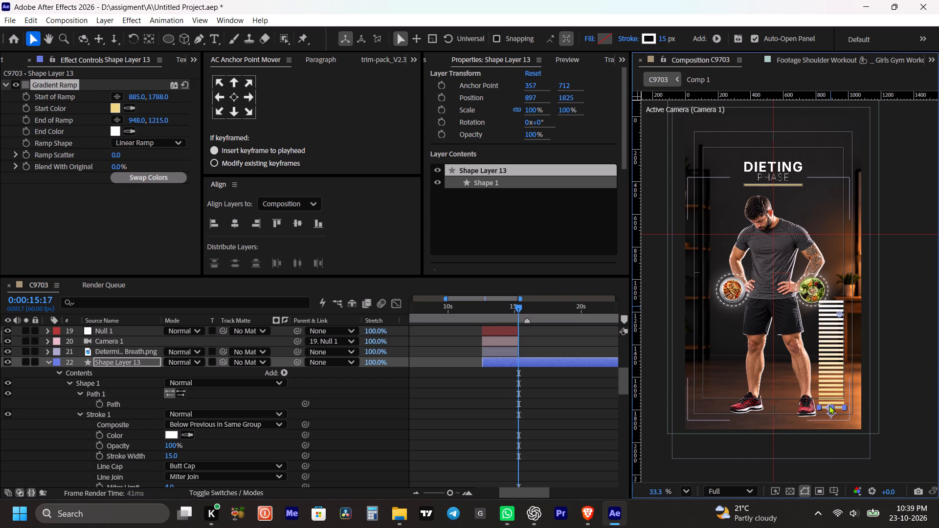
drag(829, 405, 830, 390)
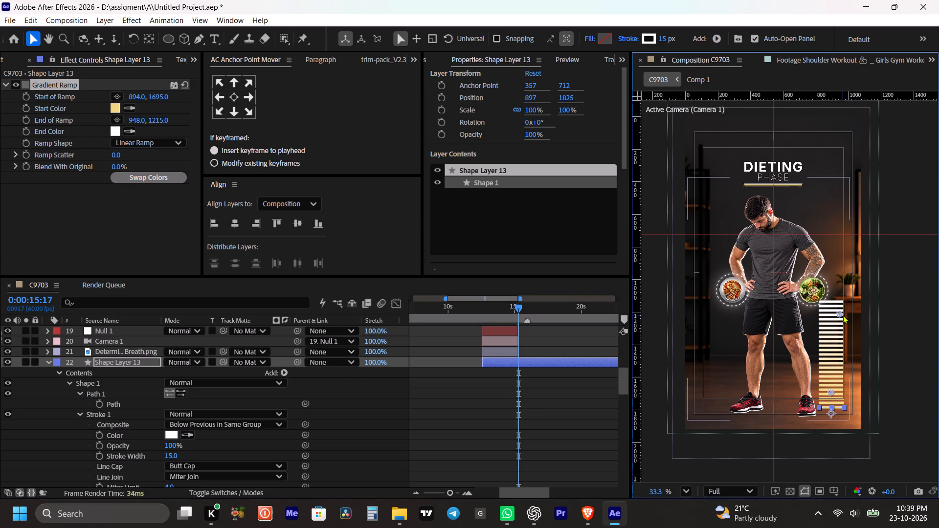
drag(840, 313, 827, 206)
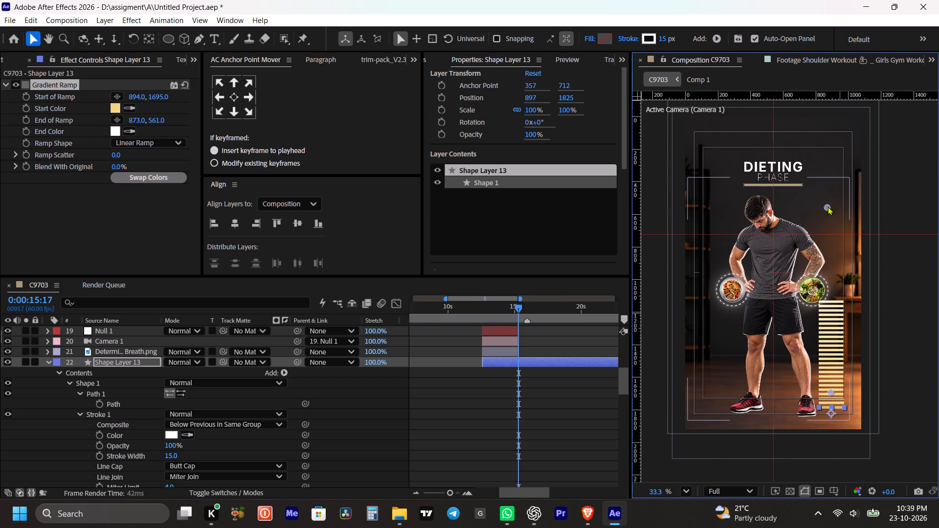
drag(827, 206, 827, 203)
Widen the spacing of the repeated lines by setting Repeater 1's vertical position to 54 on Shape Layer 13.
click(534, 360)
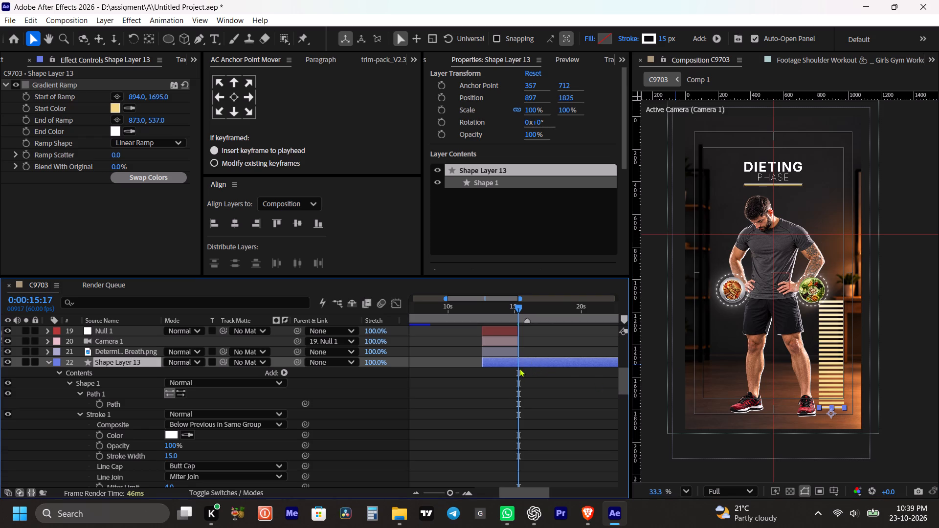
scroll(511, 374, down, 6)
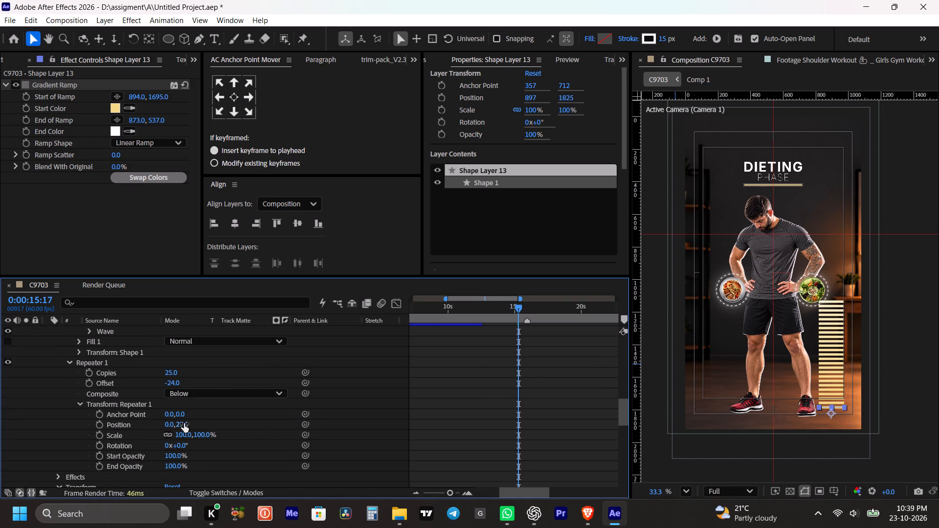
drag(184, 423, 197, 424)
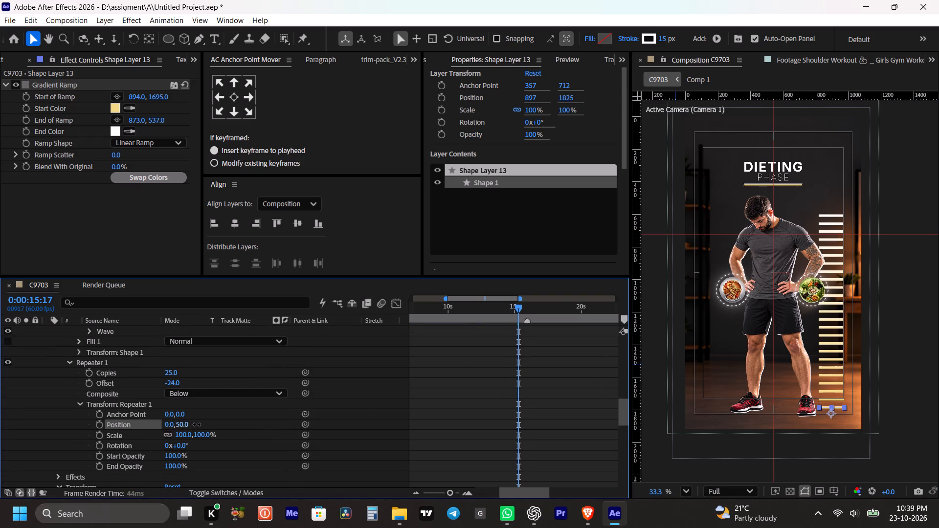
drag(197, 424, 199, 424)
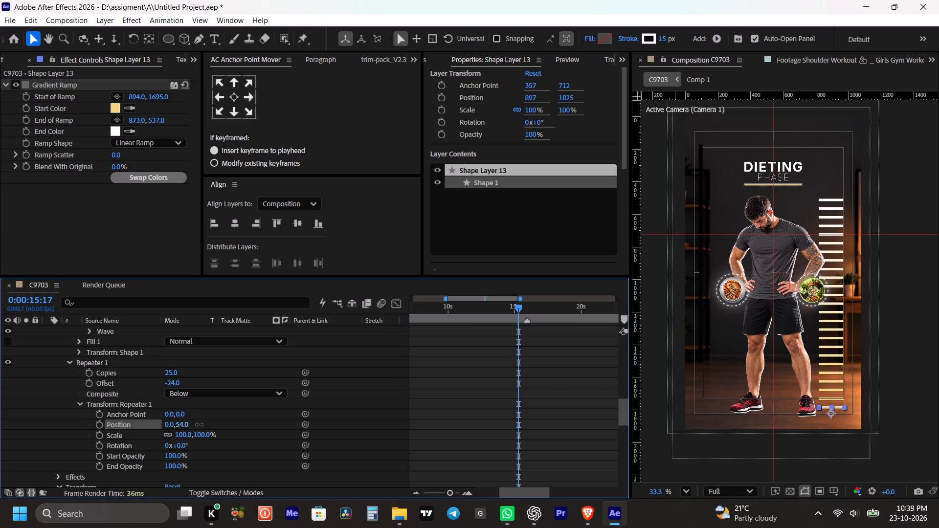
drag(199, 424, 200, 424)
Enable keyframing for the Copies value of Shape Layer 13's Repeater 1 at the layer's start, 0:00:12:34.
scroll(469, 382, up, 4)
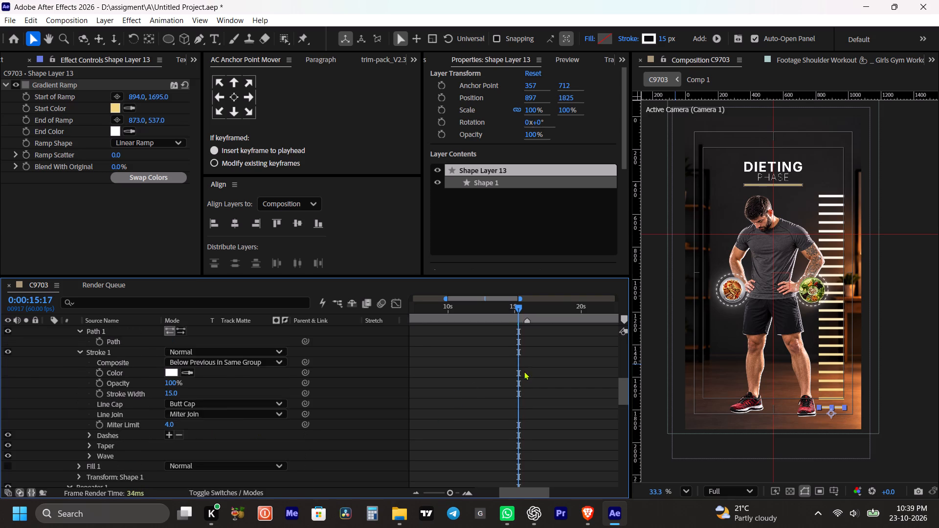
scroll(528, 379, up, 4)
click(509, 424)
key(m)
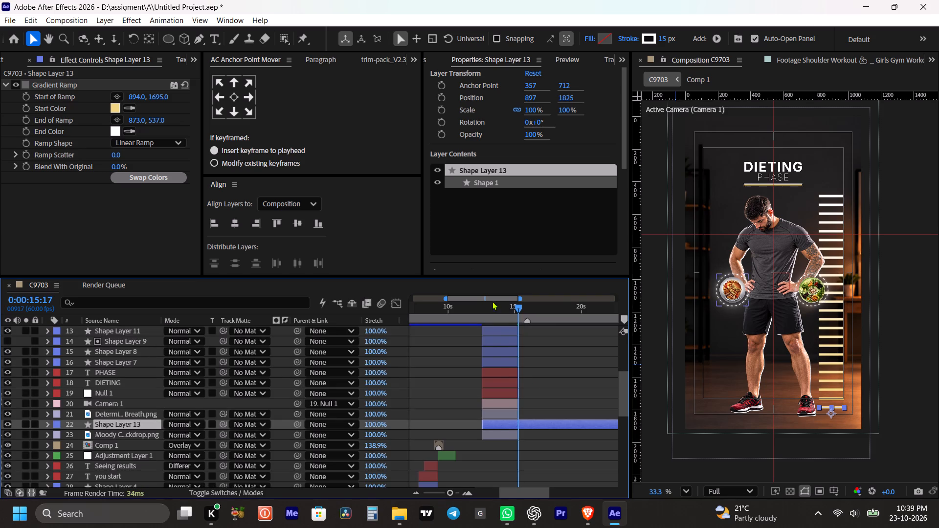
shift+drag(492, 310, 487, 314)
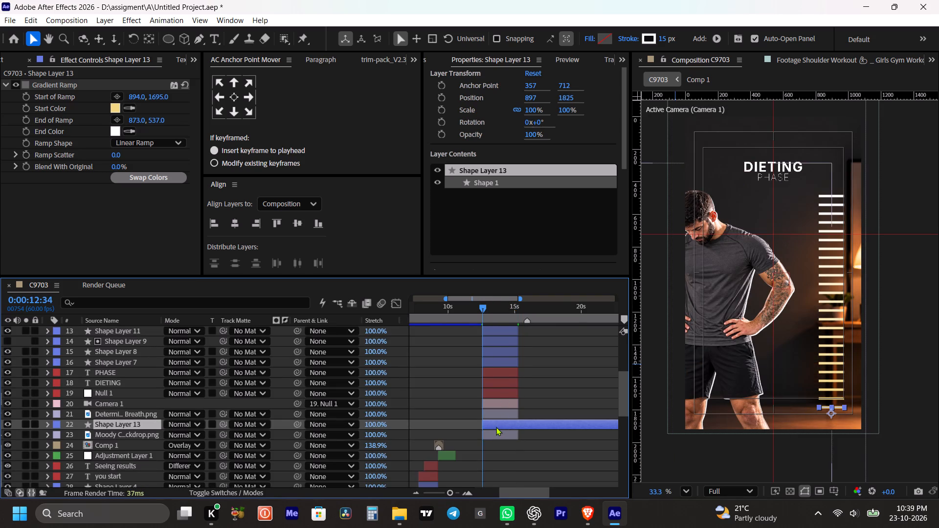
click(495, 425)
click(46, 426)
click(56, 435)
click(56, 435)
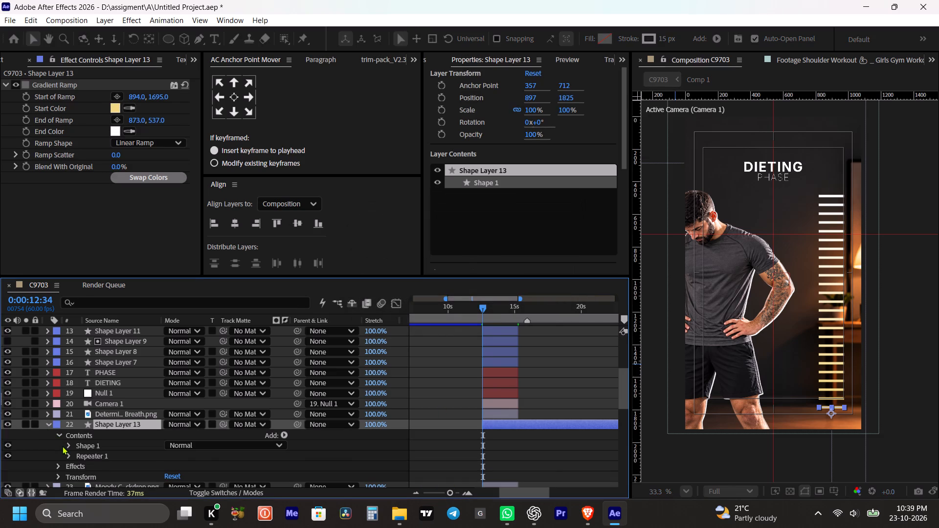
click(67, 455)
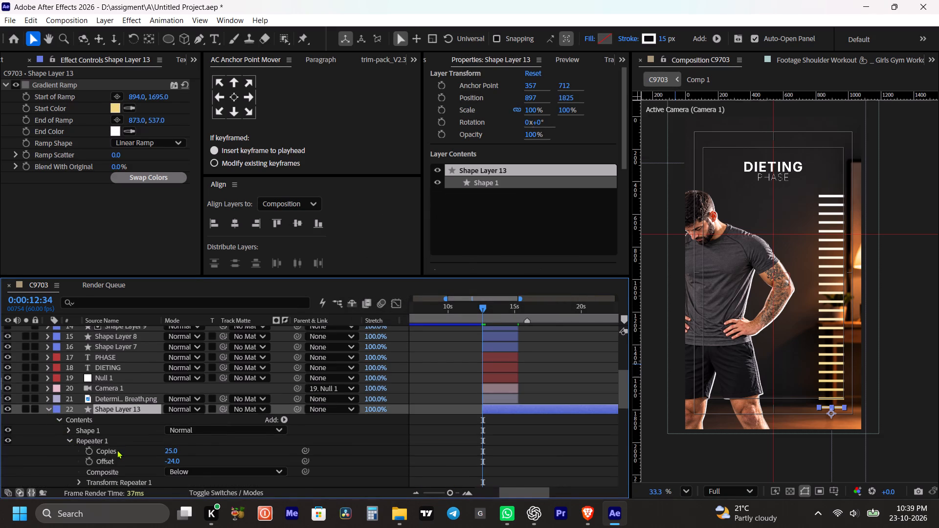
scroll(118, 449, down, 1)
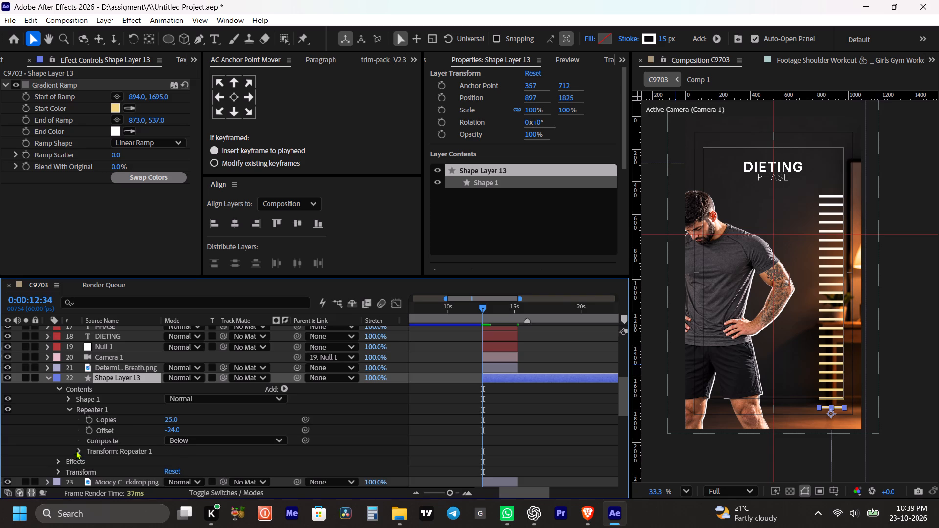
click(77, 450)
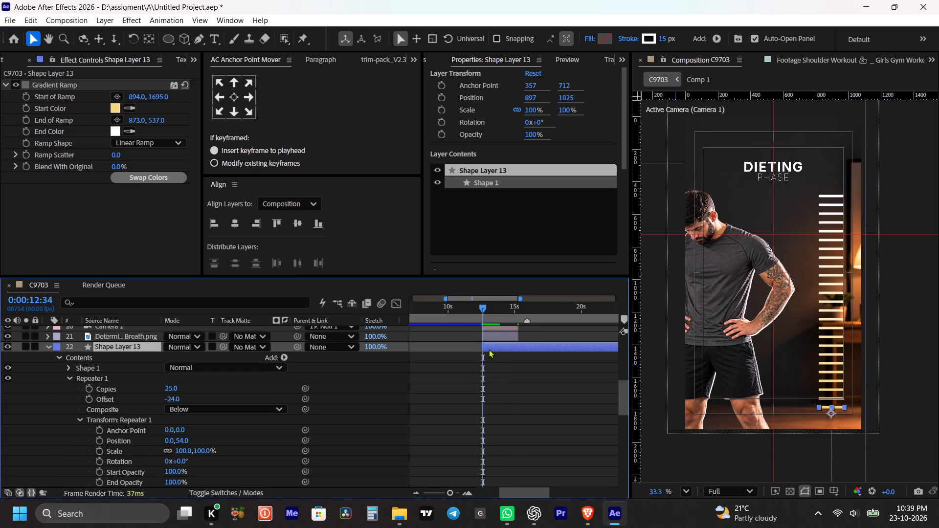
click(489, 349)
click(90, 388)
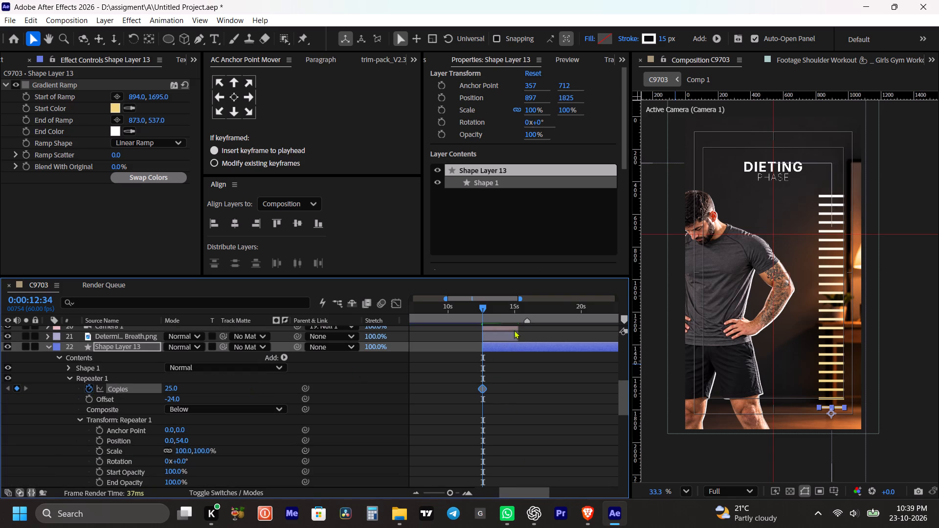
Animate the line scale building up by moving the 25-copies keyframe to 0:00:13:35 and setting Copies to 0 at 0:00:12:34.
drag(482, 308, 493, 315)
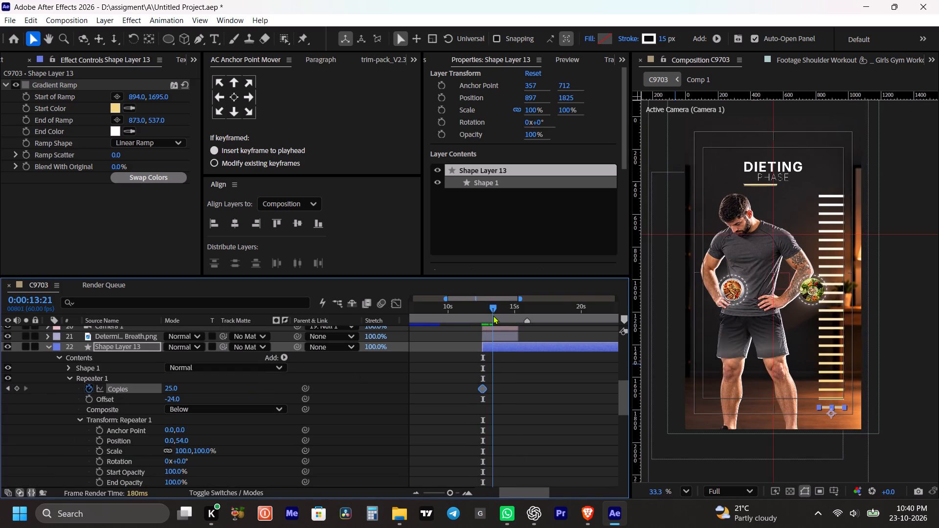
drag(493, 315, 496, 316)
drag(480, 389, 486, 390)
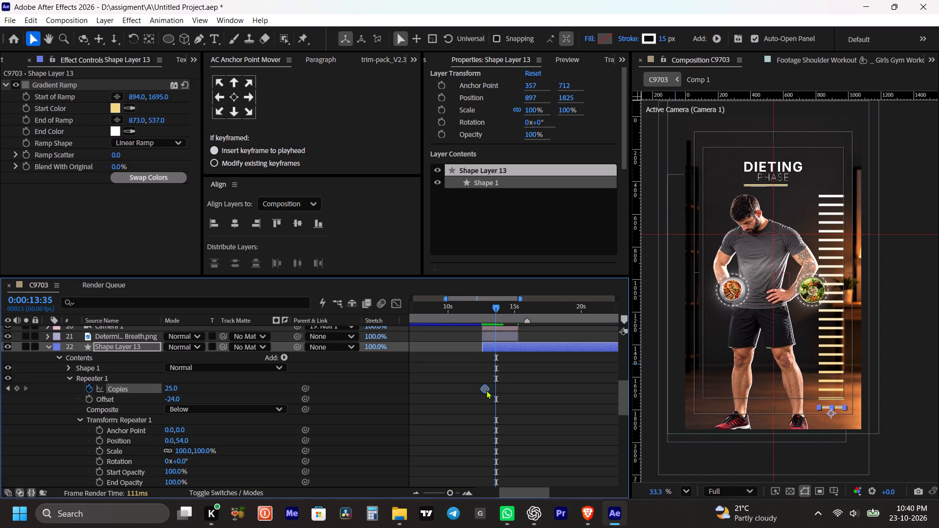
drag(486, 390, 493, 393)
shift+drag(495, 317, 481, 318)
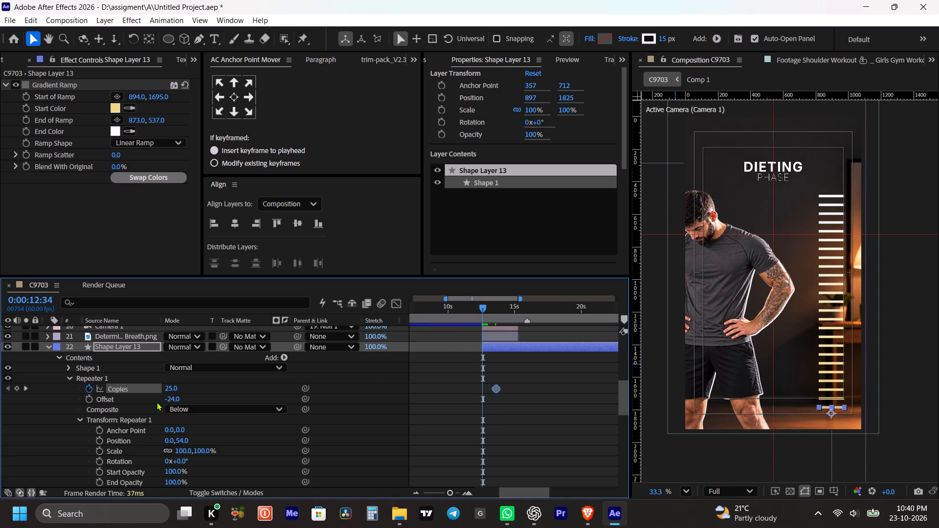
click(172, 388)
key(0)
click(222, 388)
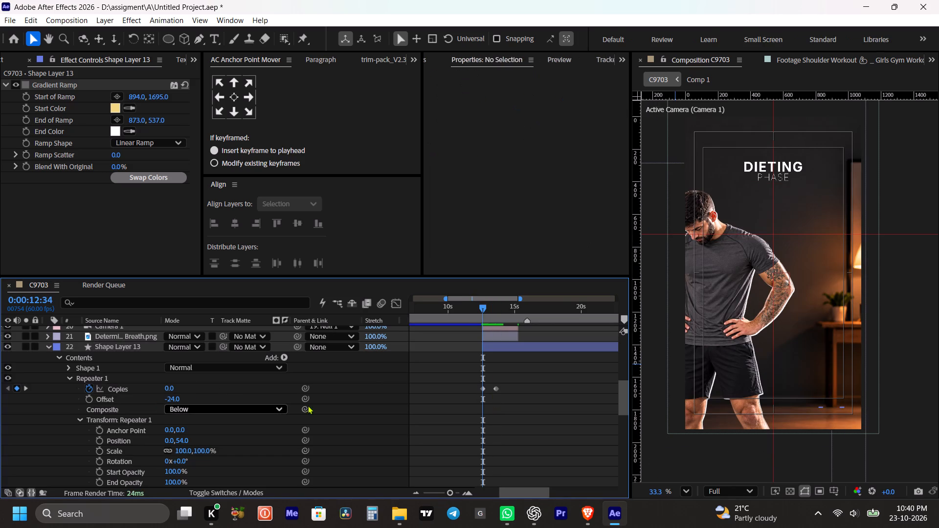
Preview the transition into the Dieting Phase scene to check the timing of the line scale animation.
click(468, 312)
key(space)
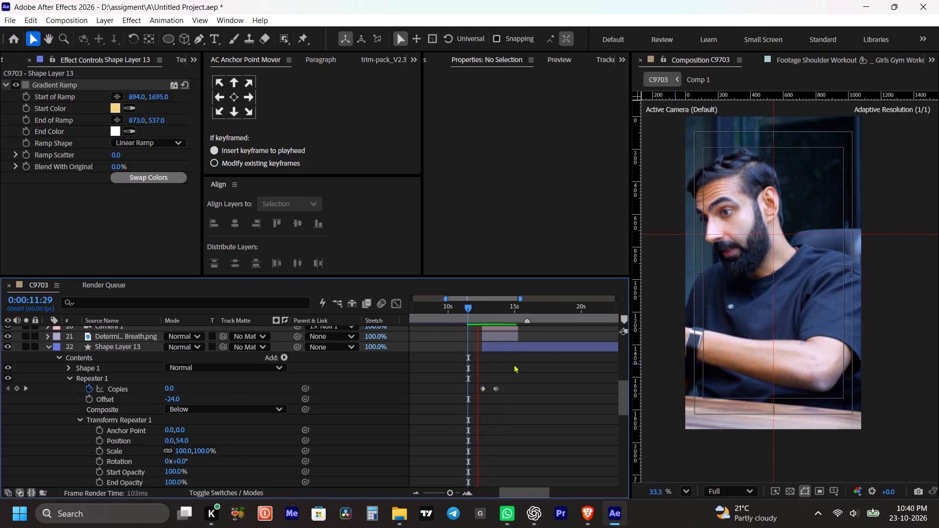
key(space)
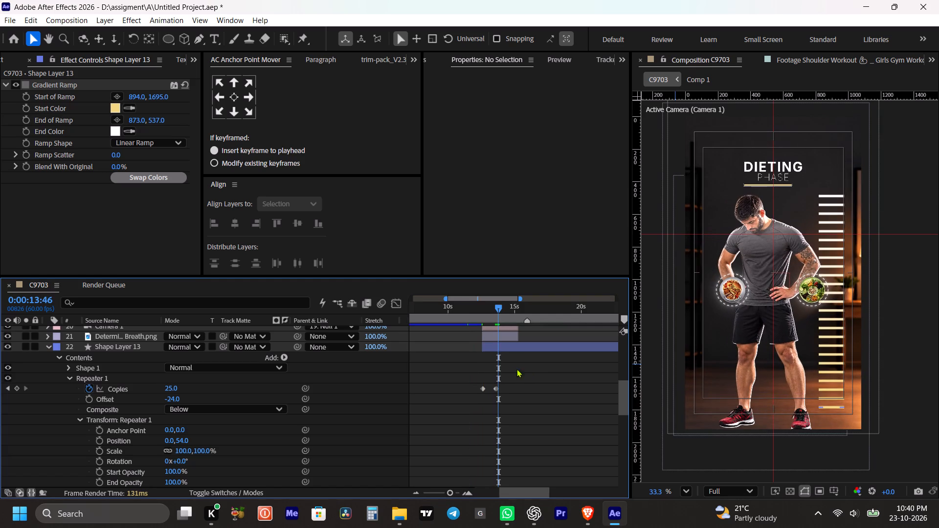
click(514, 381)
click(478, 310)
key(space)
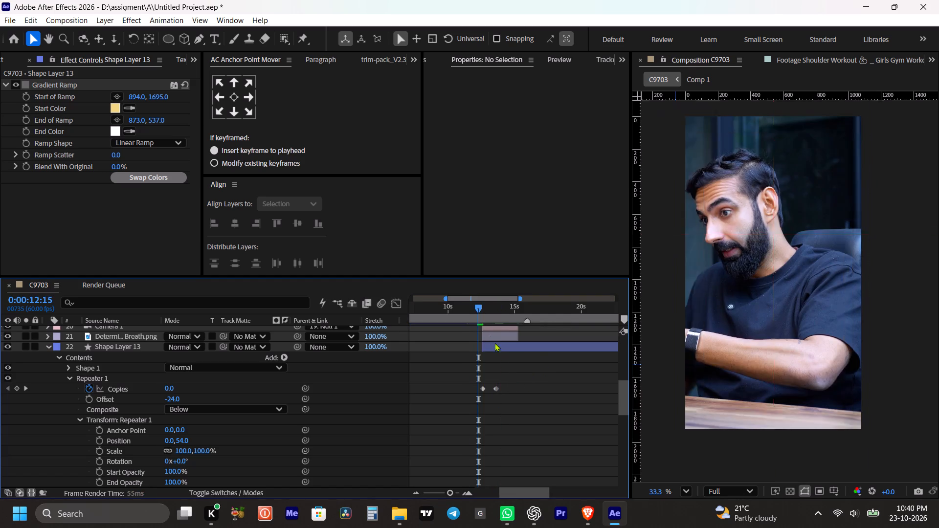
key(space)
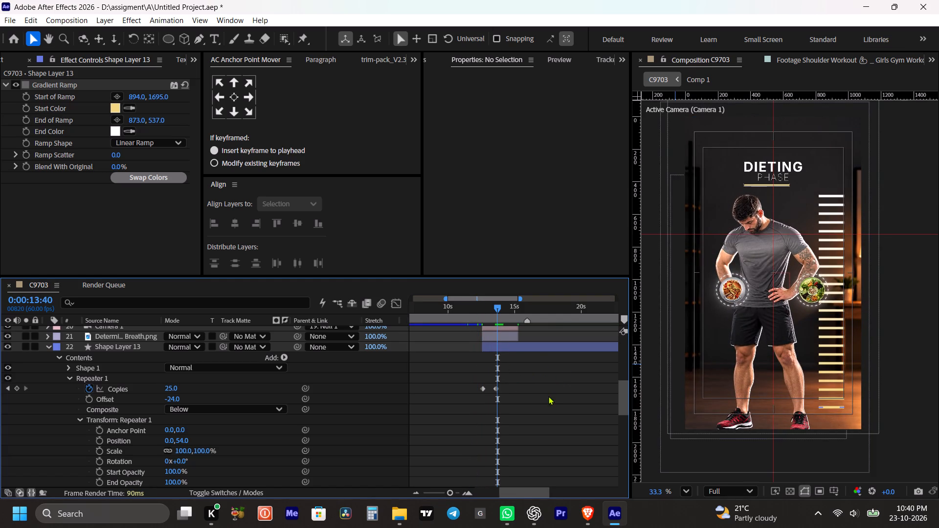
key(space)
key(space)
Slow the line build-up by moving the 25-copies keyframe later, to about 14 seconds.
drag(493, 386, 498, 390)
Play back the Dieting Phase scene through its end to check the line scale timing and the cut to the speaker.
click(487, 313)
key(space)
key(space)
key(space)
key(space)
key(space)
key(space)
key(space)
key(space)
key(space)
key(space)
key(space)
key(space)
drag(527, 369, 522, 415)
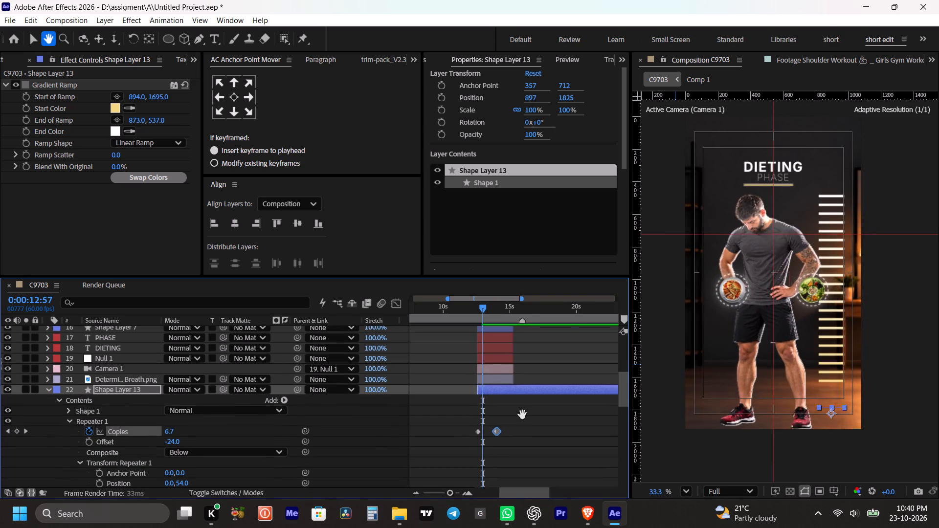
drag(522, 415, 522, 415)
key(space)
key(space)
key(space)
key(space)
drag(555, 339, 537, 389)
key(space)
scroll(534, 384, up, 2)
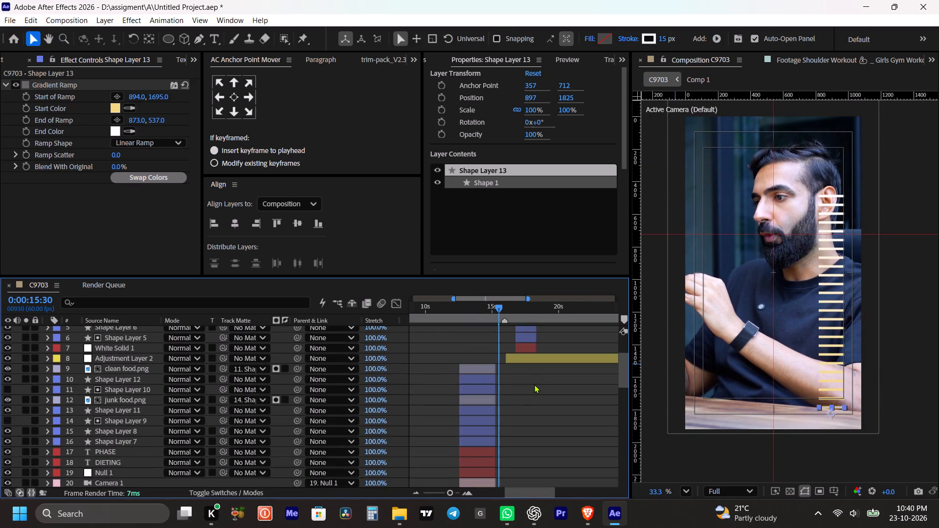
key(space)
key(space)
Set the out points of all layers from clean food.png through Shape Layer 13 to 0:00:16:04, and save the project.
shift+click(511, 311)
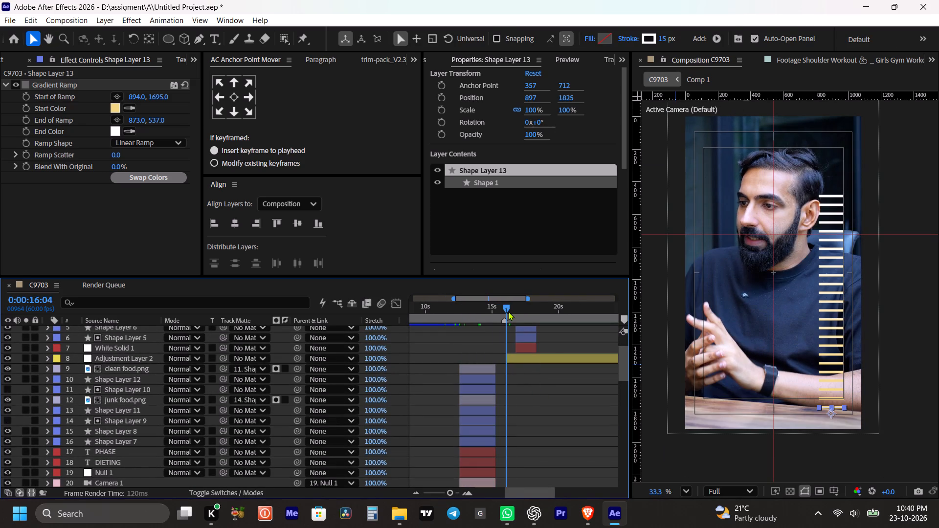
key(ctrl+Left)
key(ctrl+Left)
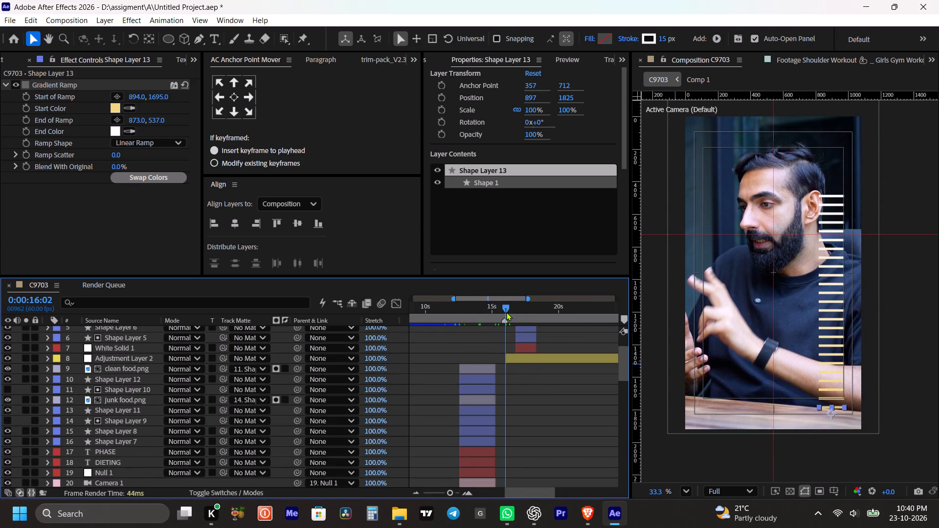
key(ctrl+Right)
key(ctrl+Right)
key(ctrl+Left)
key(ctrl+Right)
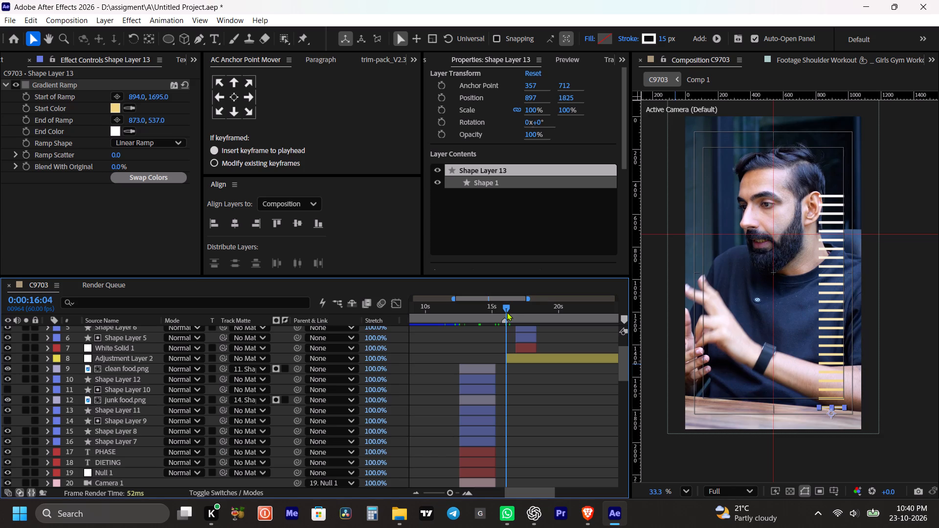
click(491, 365)
scroll(492, 370, down, 2)
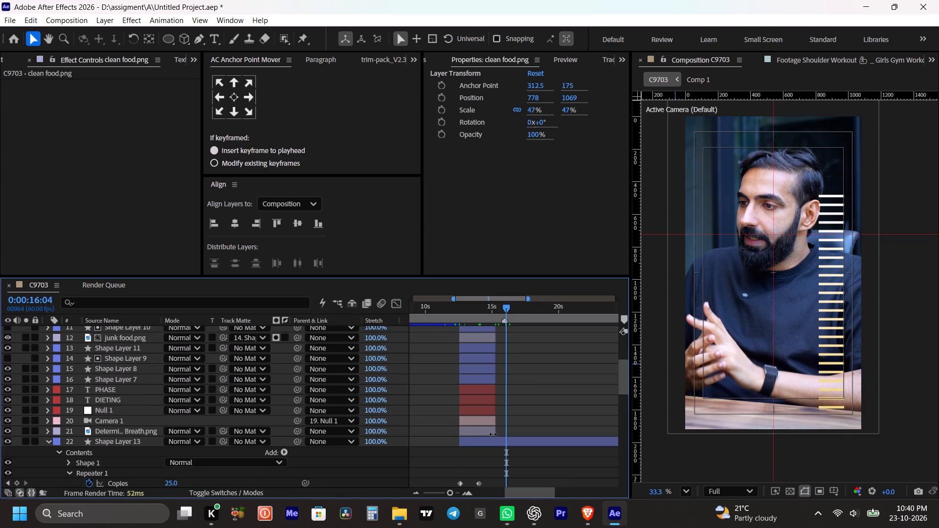
shift+click(492, 432)
shift+click(493, 441)
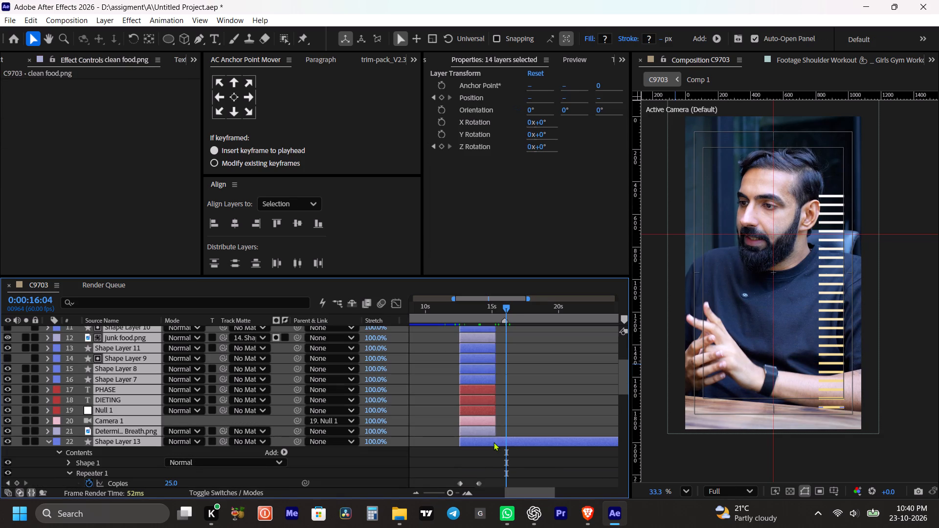
key(alt+bracketright)
key(ctrl+s)
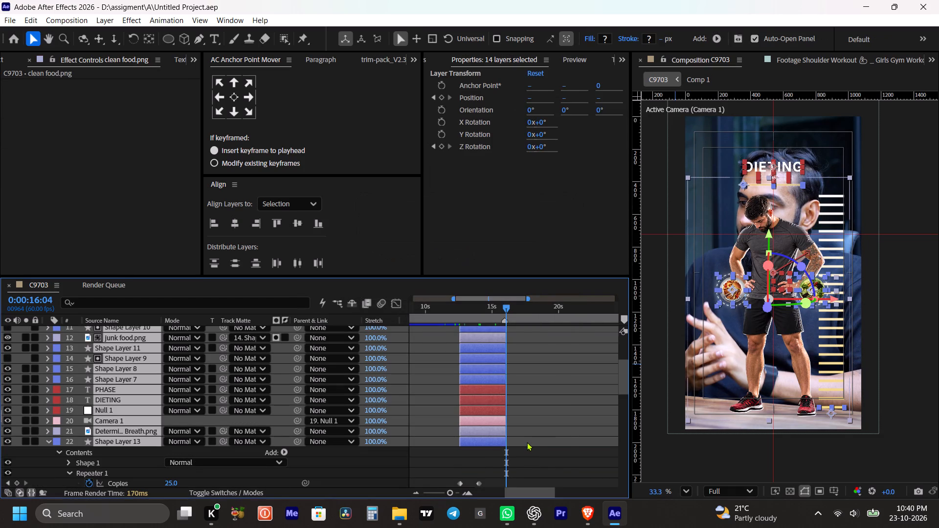
Extend the out point of the Moody Charcoal Room Backdrop layer to 0:00:16:04.
scroll(507, 456, down, 4)
click(519, 443)
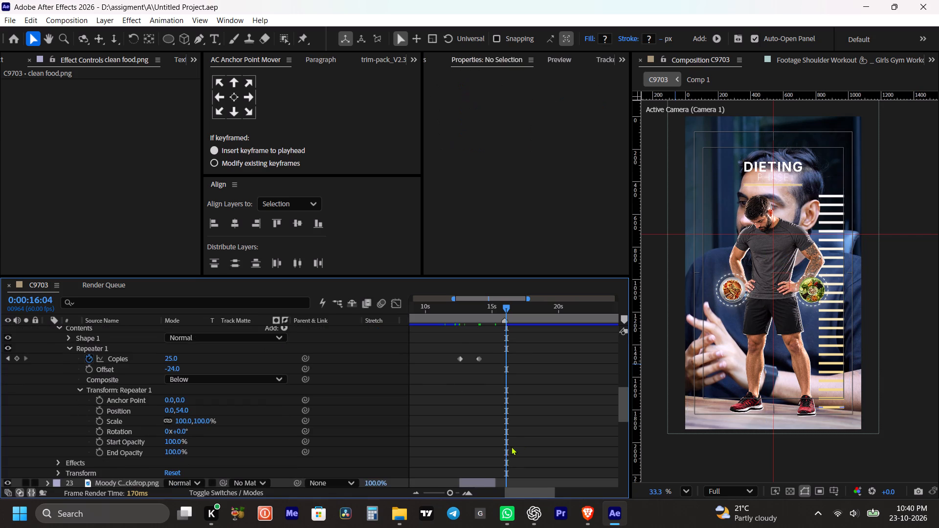
click(498, 484)
key(alt+bracketright)
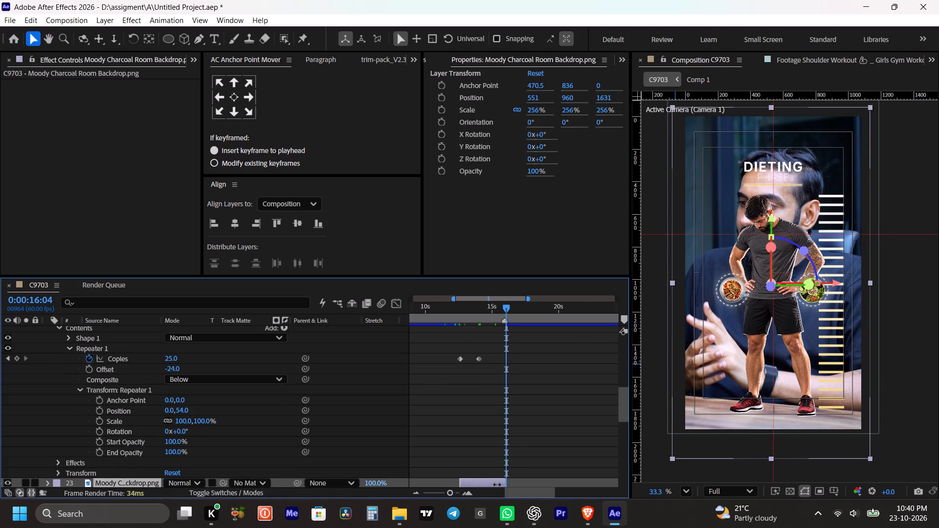
click(515, 444)
key(m)
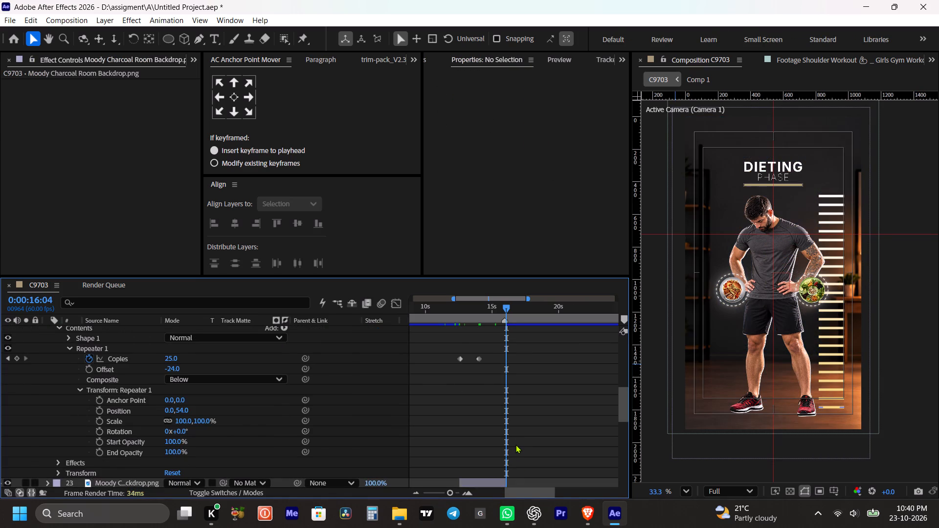
Move the closing keyframes of Shape Layers 12, 11, 8 and 7, Null 1 and the athlete's CC Light Sweep later, to about 16 seconds.
scroll(515, 444, up, 8)
click(481, 309)
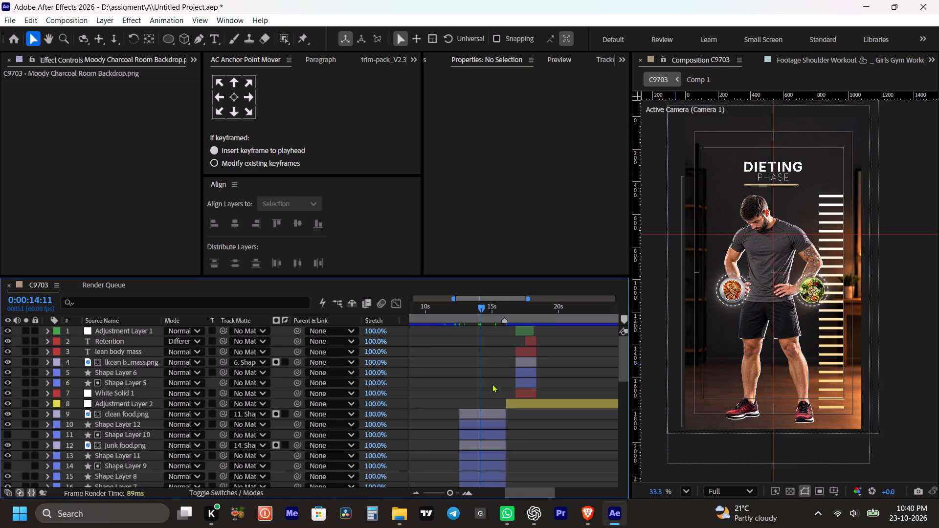
click(496, 415)
scroll(496, 415, down, 5)
shift+click(494, 404)
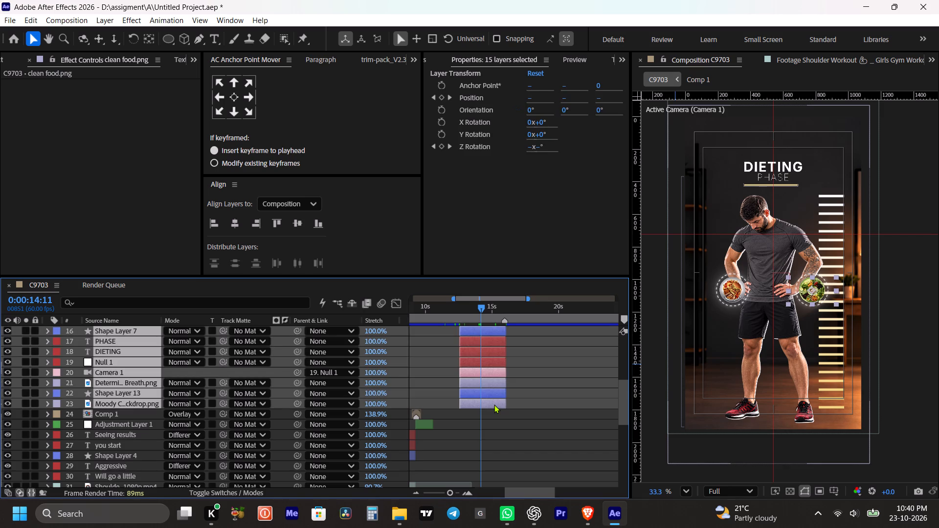
key(u)
key(grave)
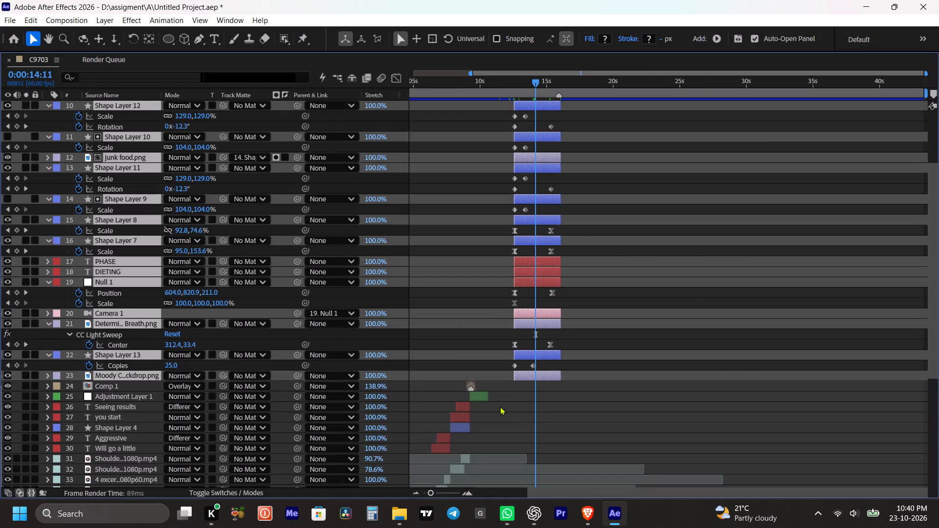
scroll(579, 234, up, 2)
key(space)
key(space)
key(space)
key(space)
key(space)
key(space)
key(space)
key(space)
drag(638, 234, 614, 244)
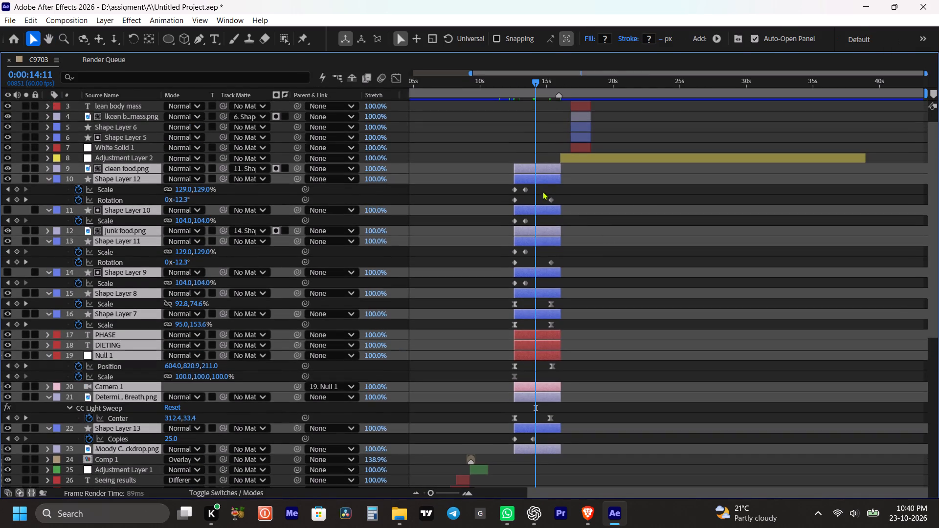
drag(545, 189, 587, 450)
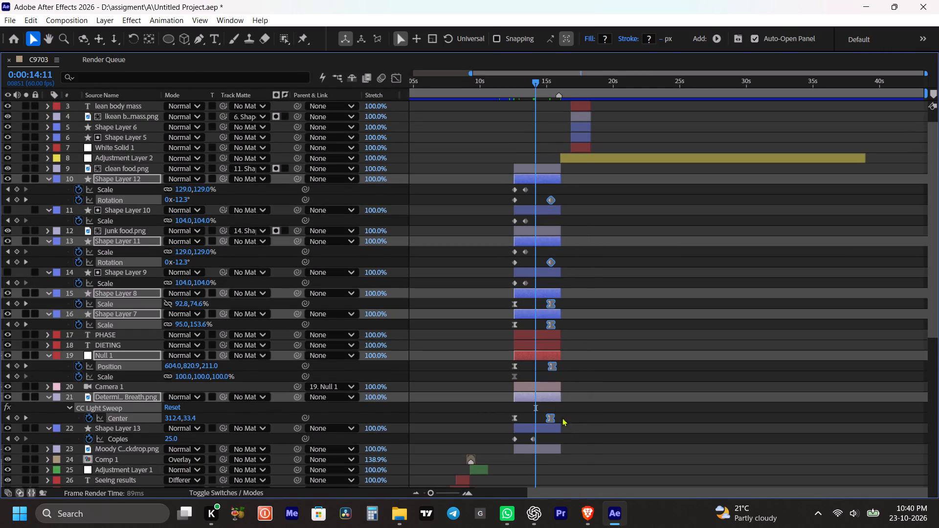
drag(551, 364, 562, 373)
Preview the Dieting Phase scene from 0:00:11:19 to check the motion with the extended keyframes.
click(498, 85)
key(grave)
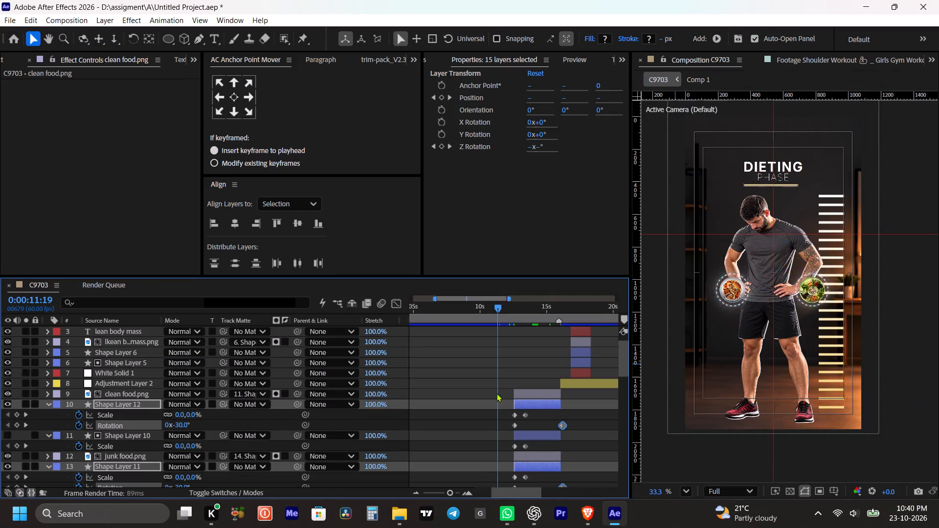
key(space)
key(space)
key(space)
key(space)
key(space)
key(space)
key(space)
key(space)
key(space)
key(space)
drag(541, 357, 493, 355)
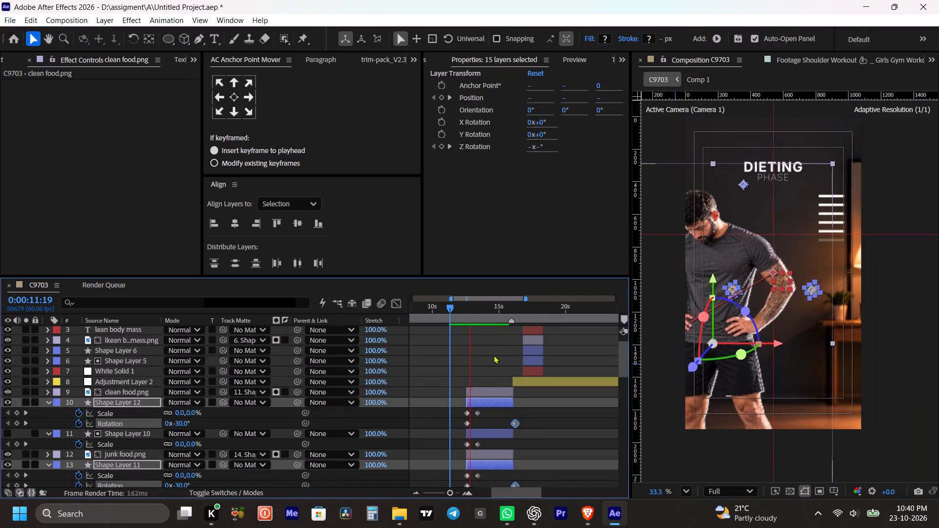
key(space)
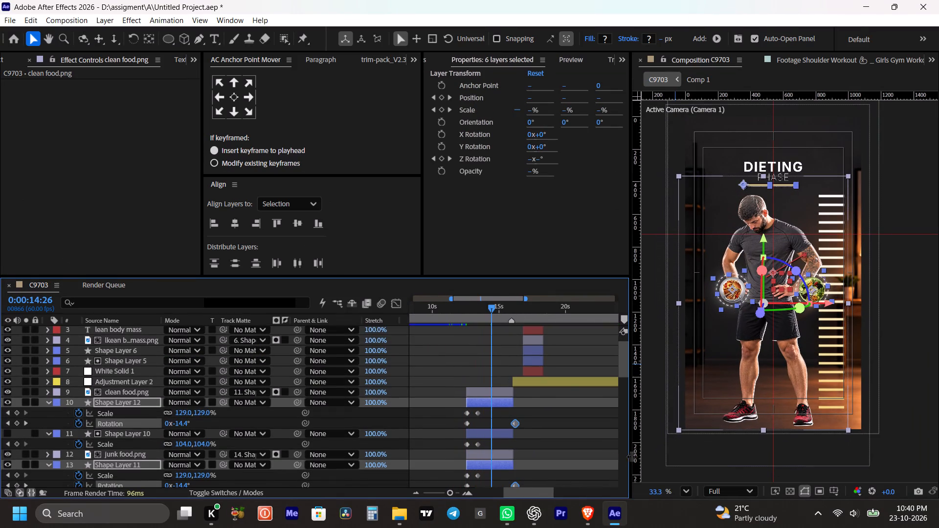
Hide the layers' keyframe rows and replay the Dieting Phase scene from 0:00:12:34.
click(553, 418)
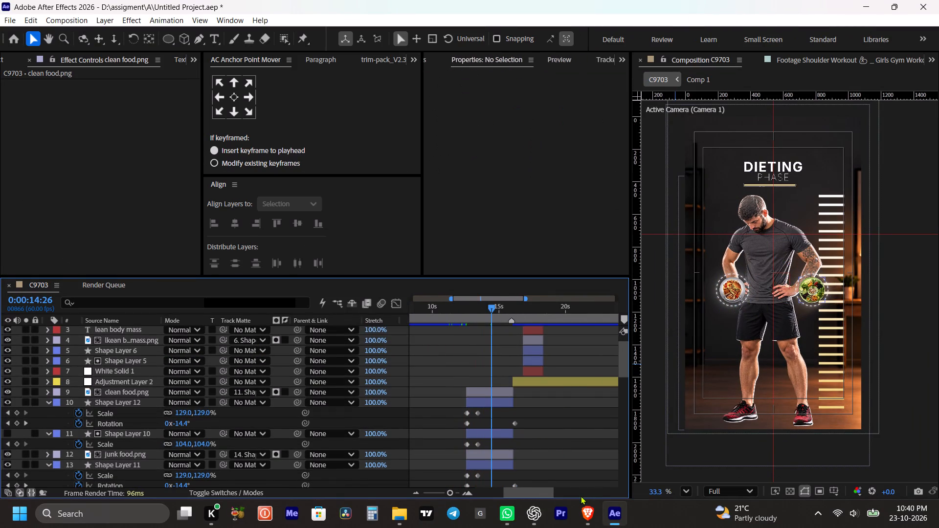
click(499, 417)
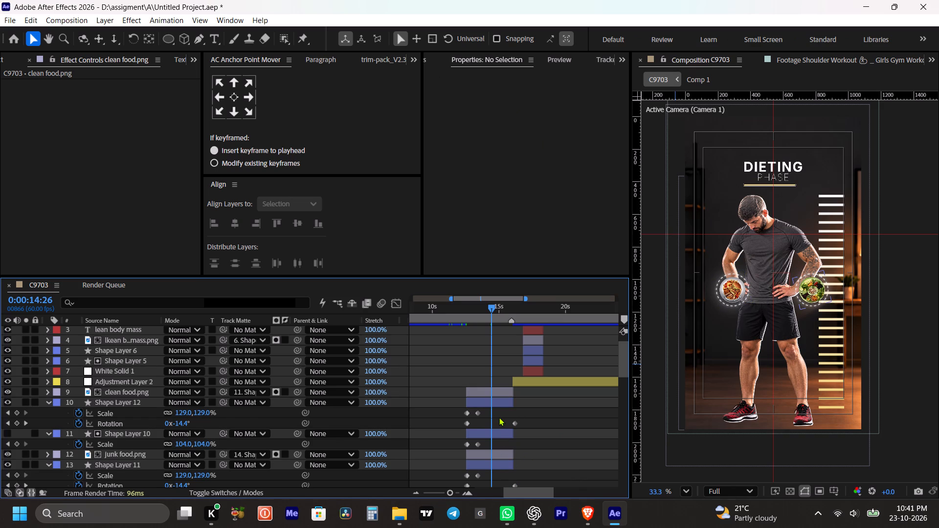
key(m)
key(space)
key(space)
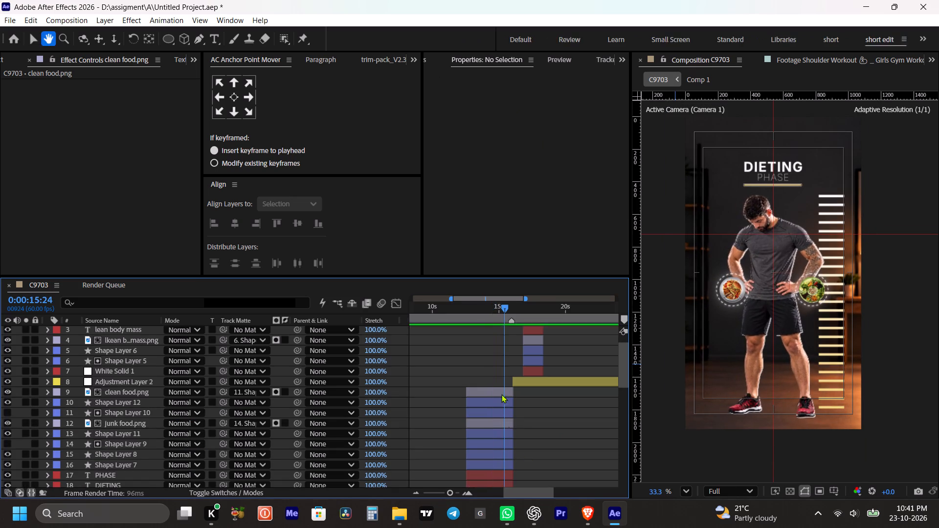
click(467, 311)
key(space)
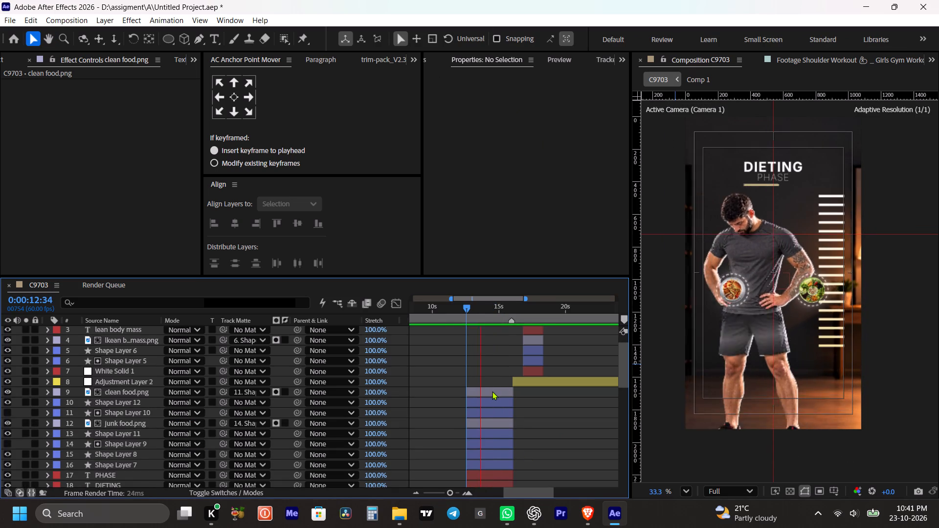
key(space)
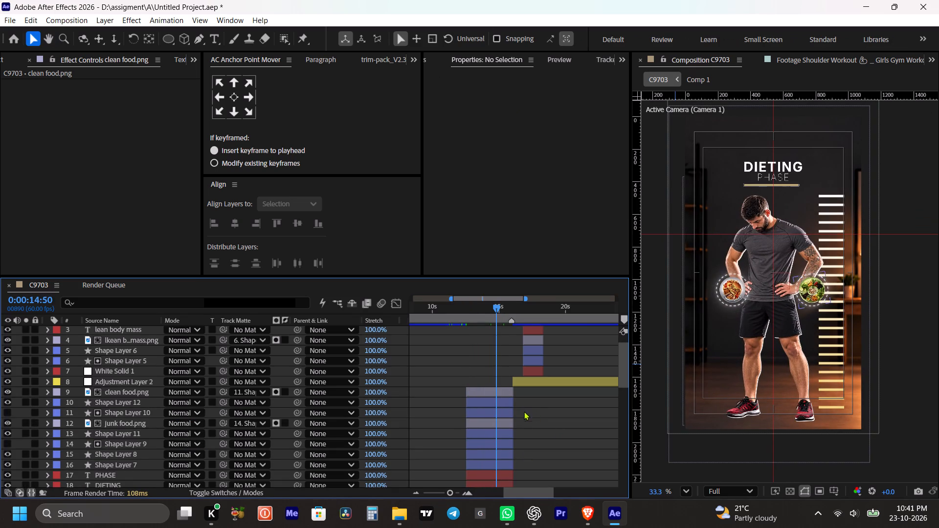
click(560, 431)
Examine the Dieting Phase layers one by one, including the title texts, Null 1, the athlete and the food image.
scroll(495, 397, down, 4)
click(503, 348)
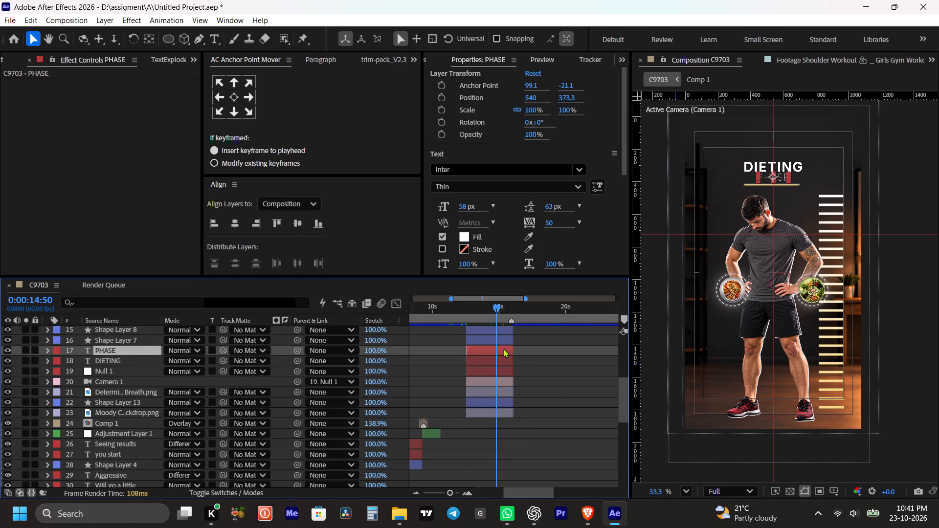
click(501, 363)
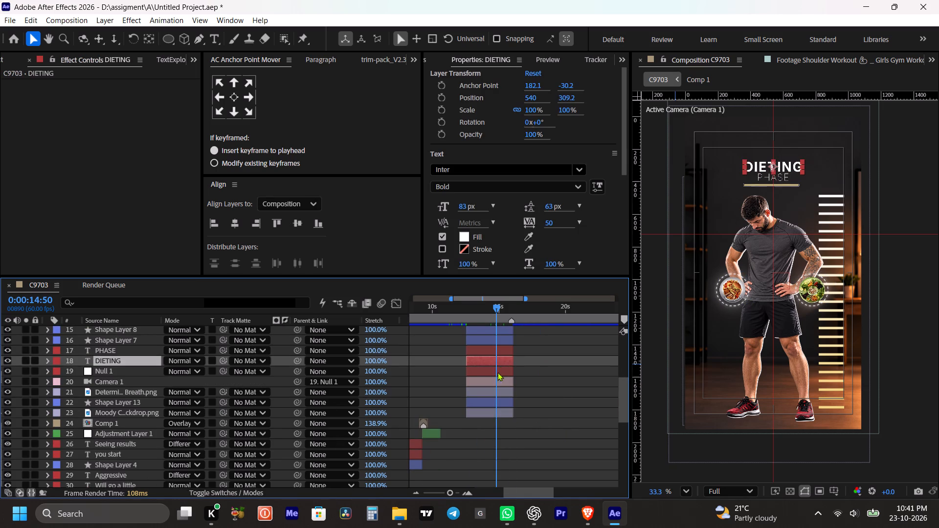
click(492, 372)
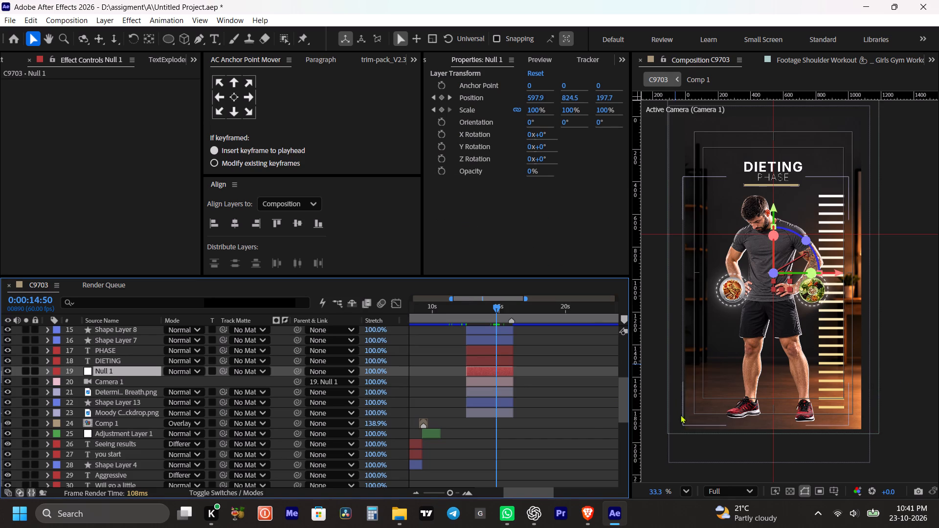
click(587, 425)
click(823, 385)
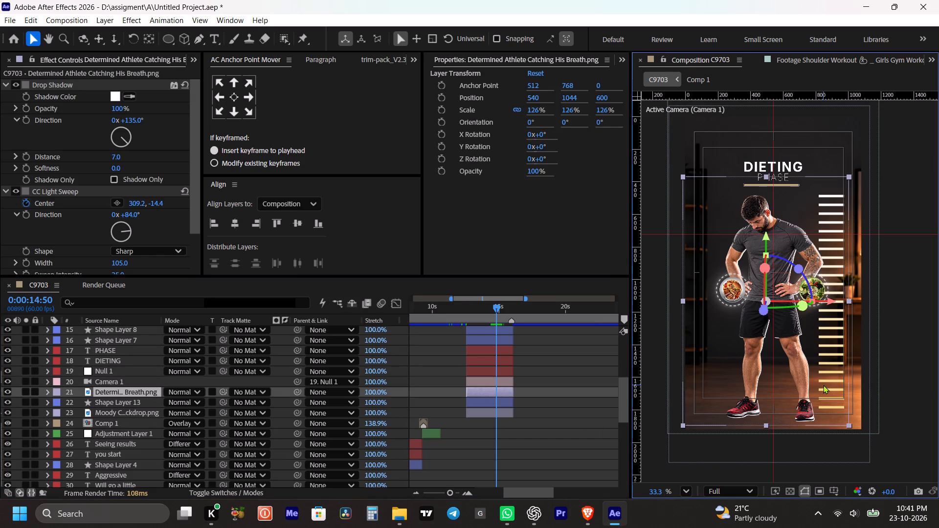
scroll(551, 395, up, 4)
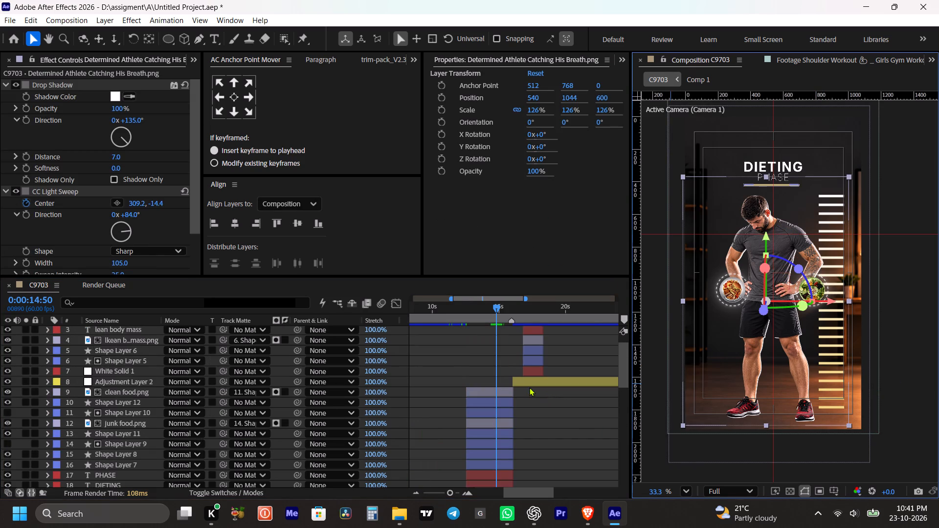
scroll(494, 412, down, 1)
click(491, 358)
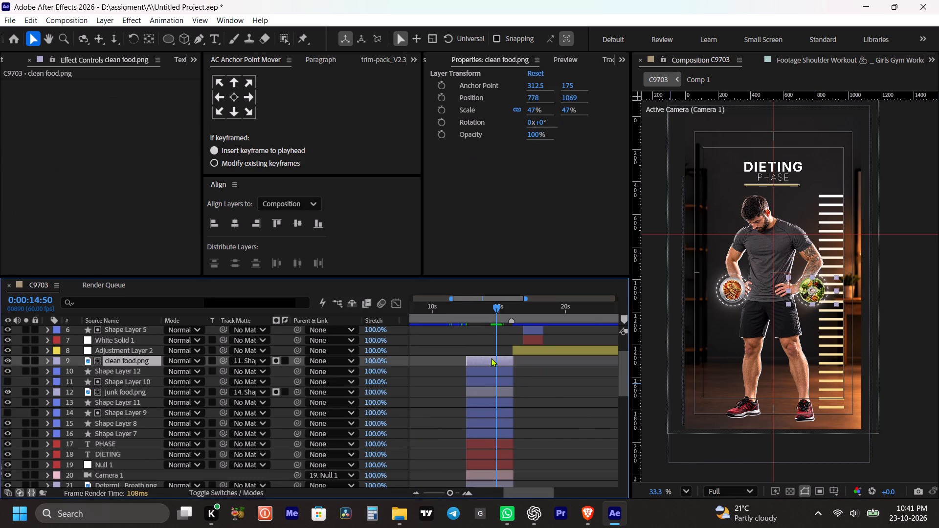
click(490, 444)
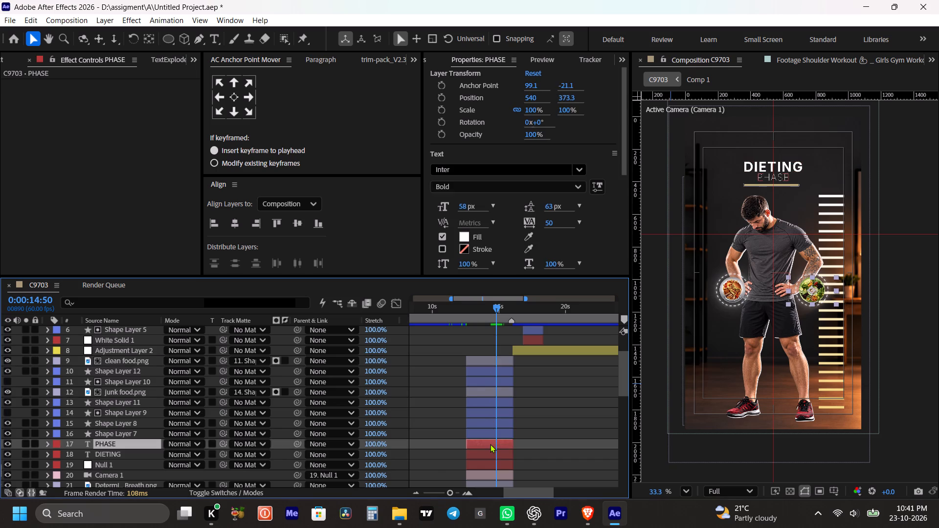
scroll(490, 445, down, 2)
click(493, 402)
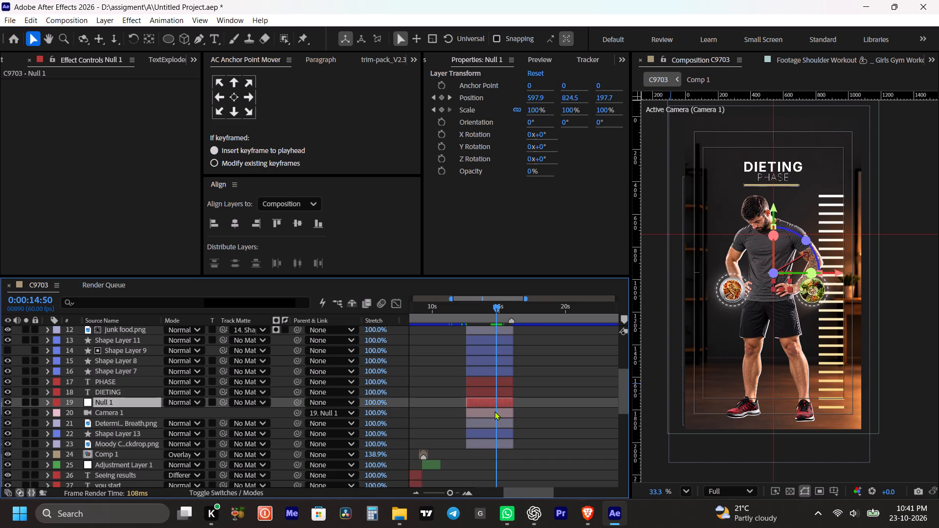
click(496, 393)
click(497, 383)
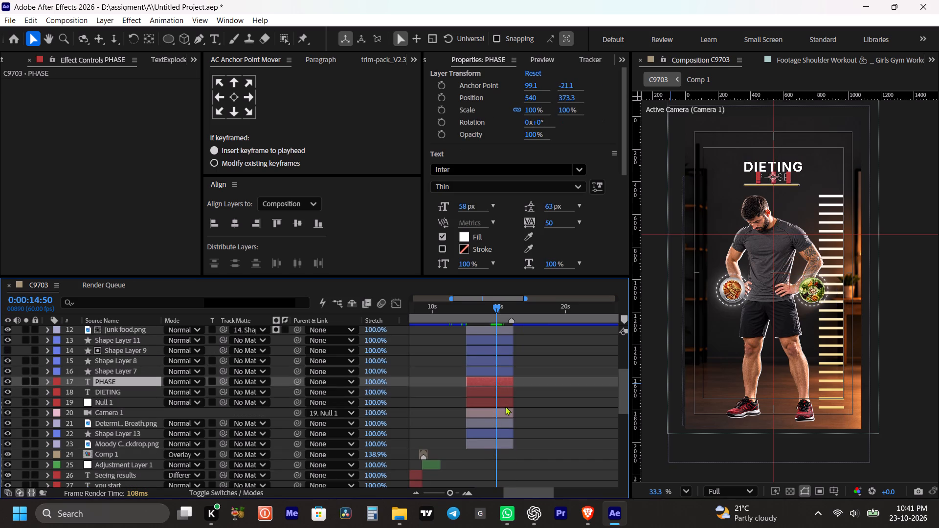
Reveal Shape Layer 13's Copies keyframes, check the line build-up in playback, and shift the layer later to start at about 13.5 seconds.
click(506, 429)
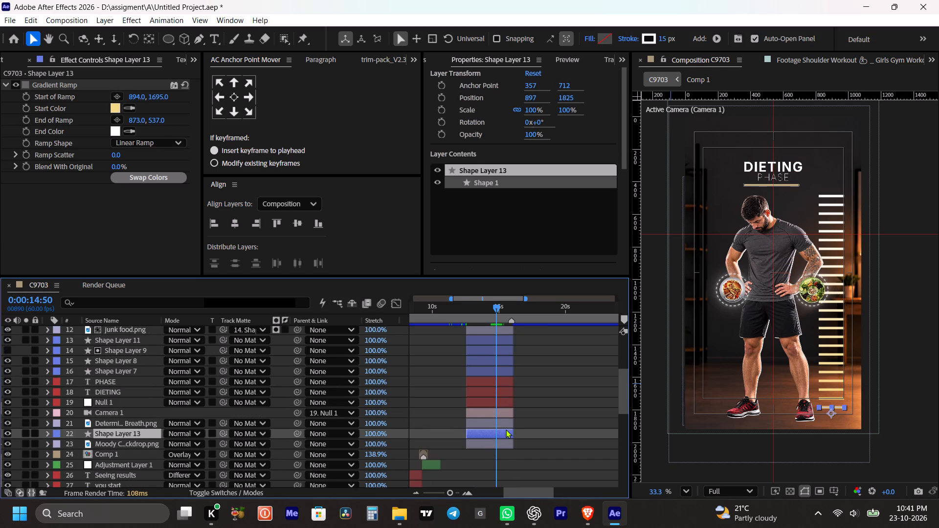
key(u)
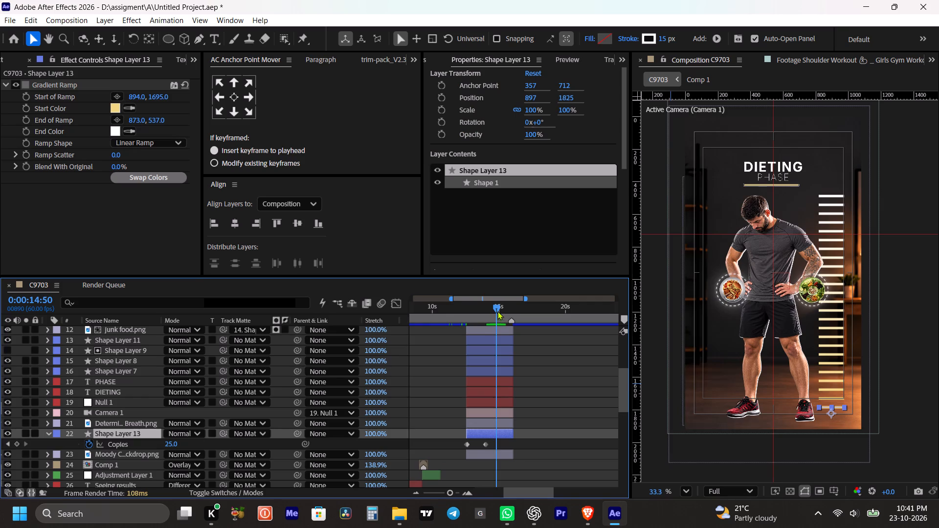
drag(497, 311, 466, 323)
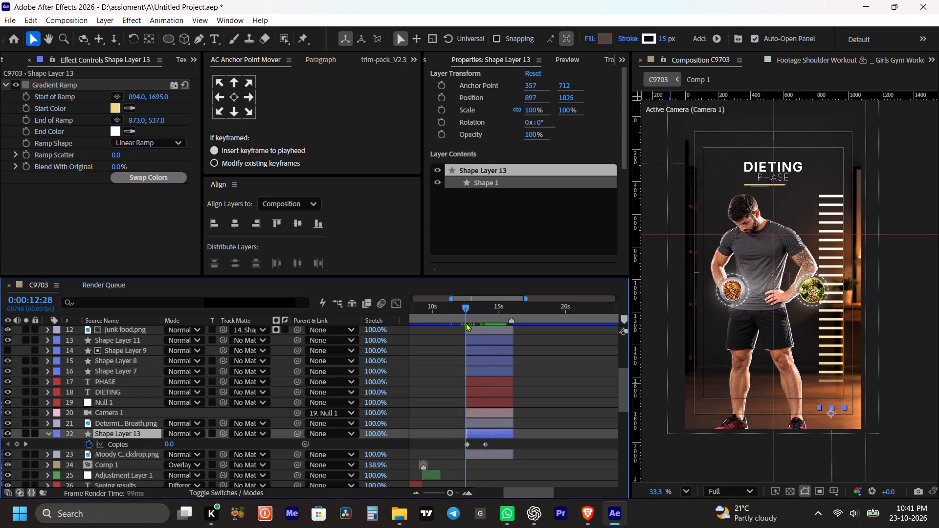
drag(466, 323, 460, 323)
key(space)
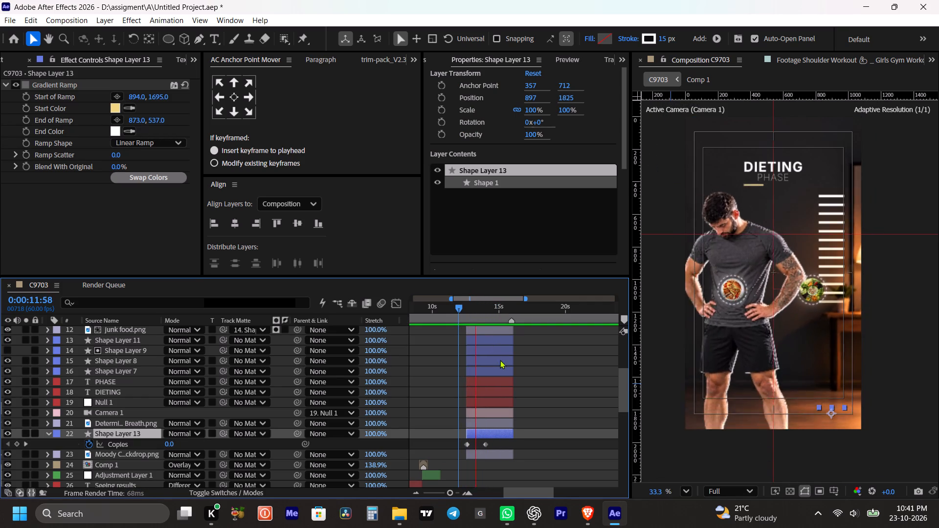
key(space)
drag(486, 434, 493, 435)
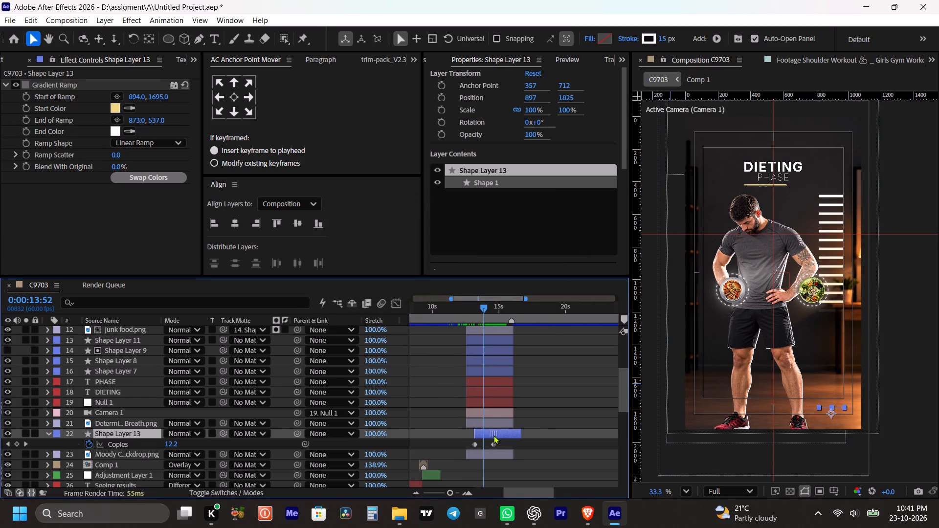
drag(493, 435, 497, 432)
Preview the line scale build-up from 0:00:13:18 to check its delayed start.
click(476, 308)
key(space)
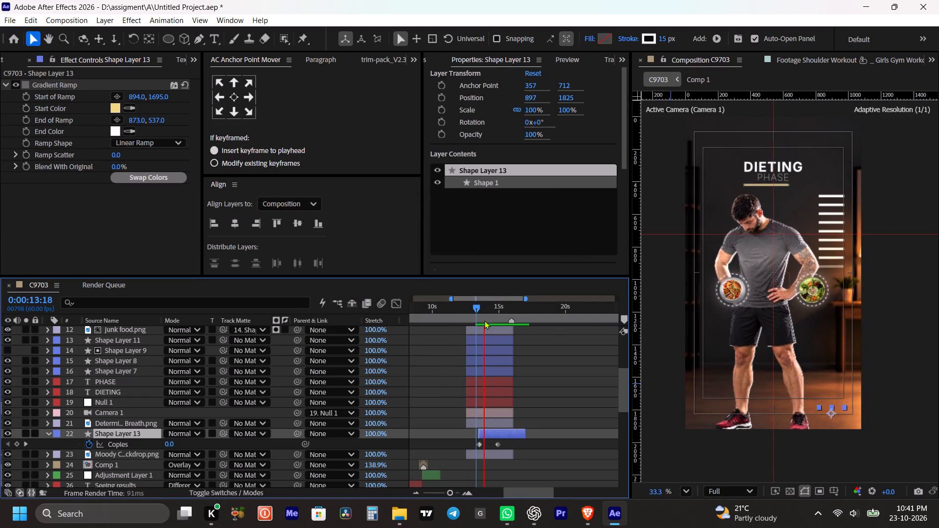
key(space)
key(space)
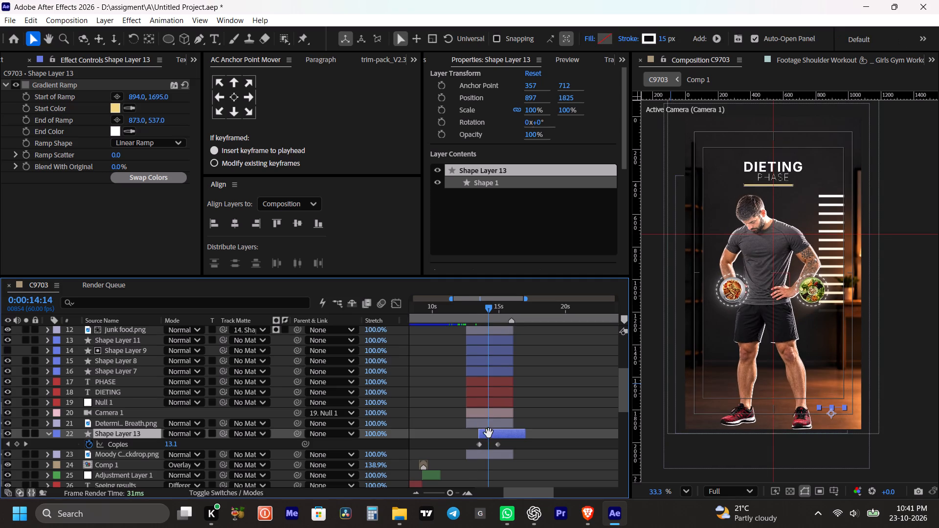
key(space)
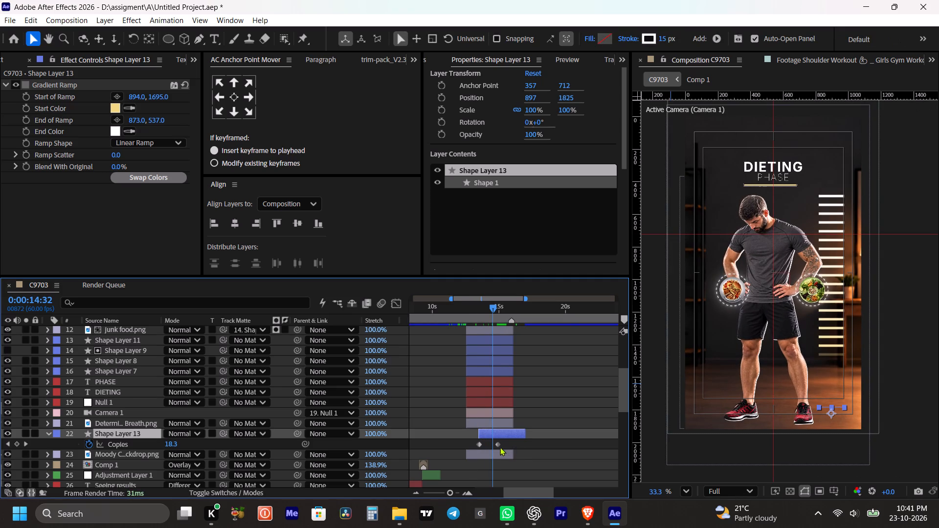
Move Shape Layer 13's 25-copies keyframe earlier, to about 14.4 seconds, to speed up the line build-up.
drag(497, 446, 491, 445)
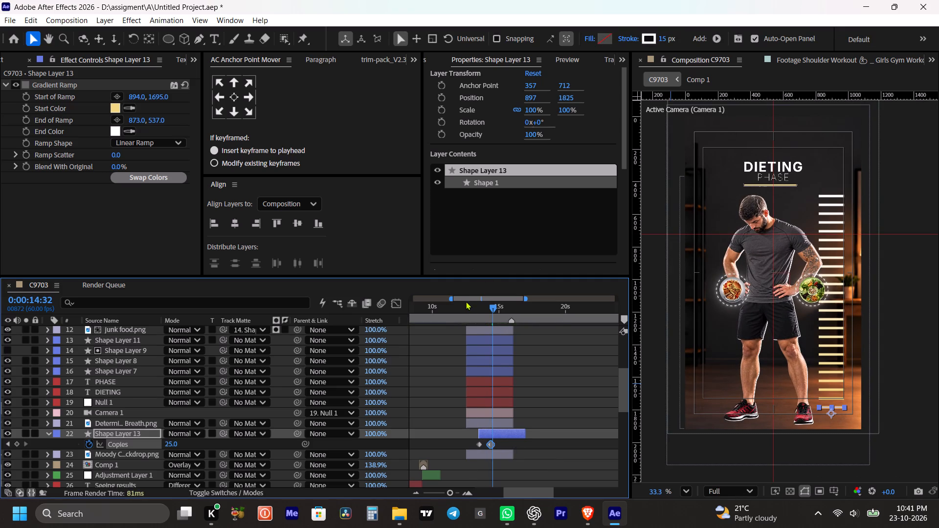
Preview the Dieting Phase scene from 0:00:12:31 to check the faster line build-up.
click(466, 302)
key(space)
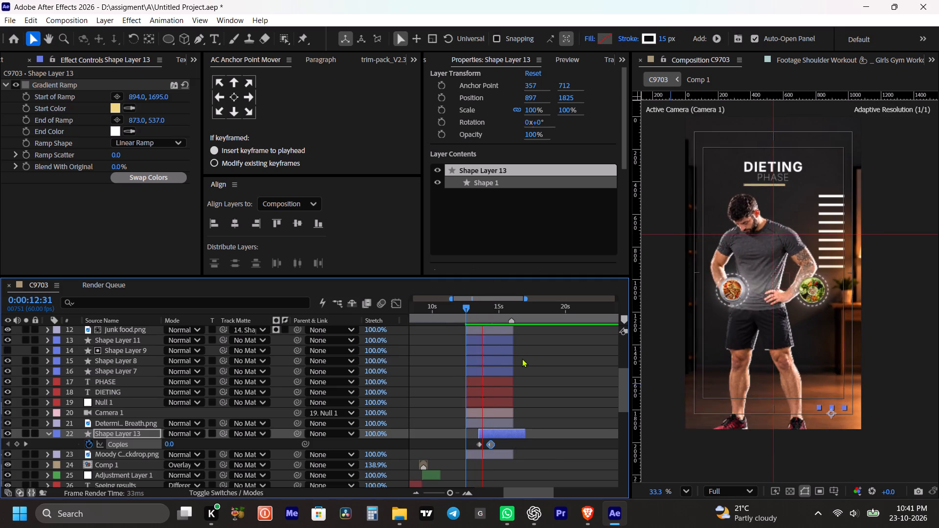
key(space)
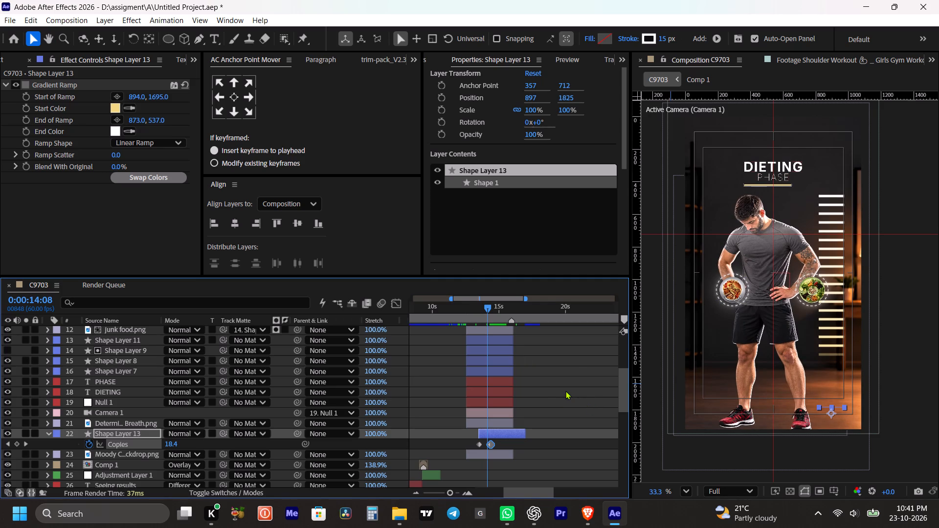
click(565, 391)
key(space)
key(space)
click(553, 389)
key(space)
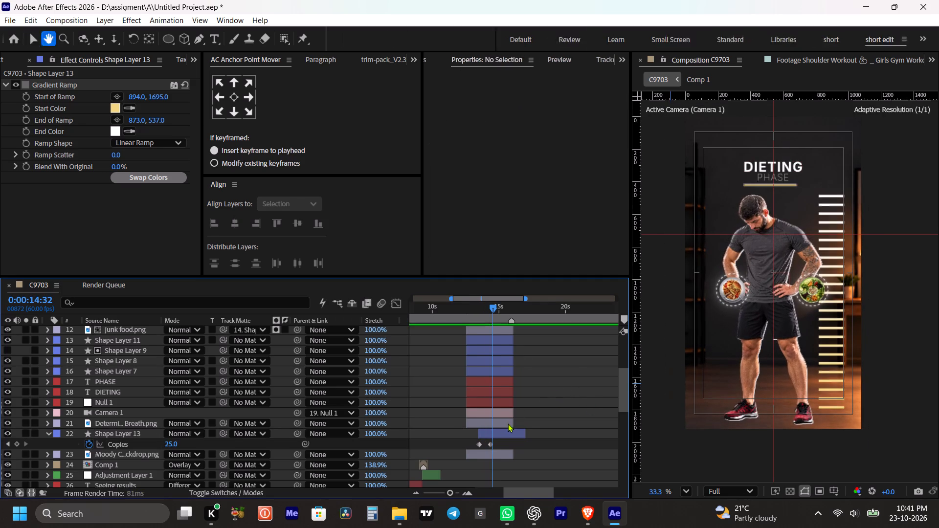
key(space)
Save the project.
key(ctrl+s)
Expand Shape Layer 13's Repeater 1 transform and add a Position keyframe at 0:00:14:46.
click(497, 432)
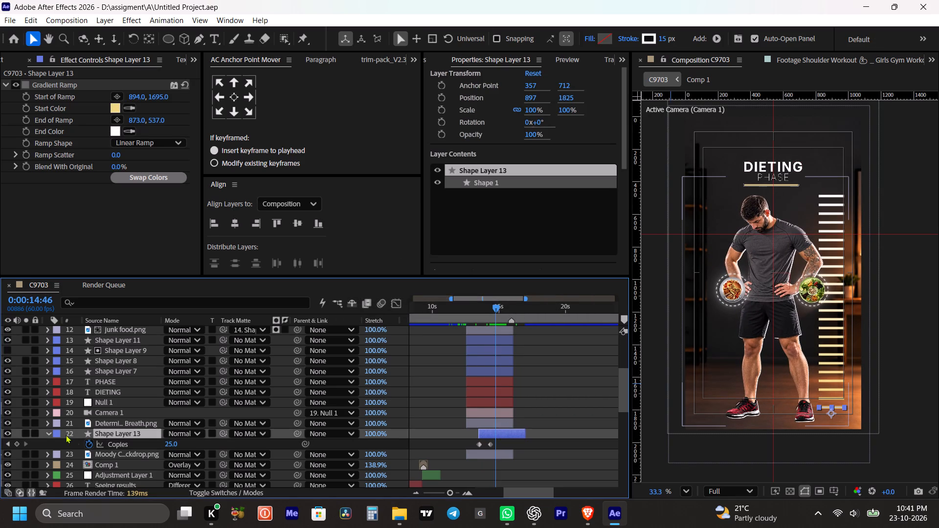
click(51, 435)
click(50, 435)
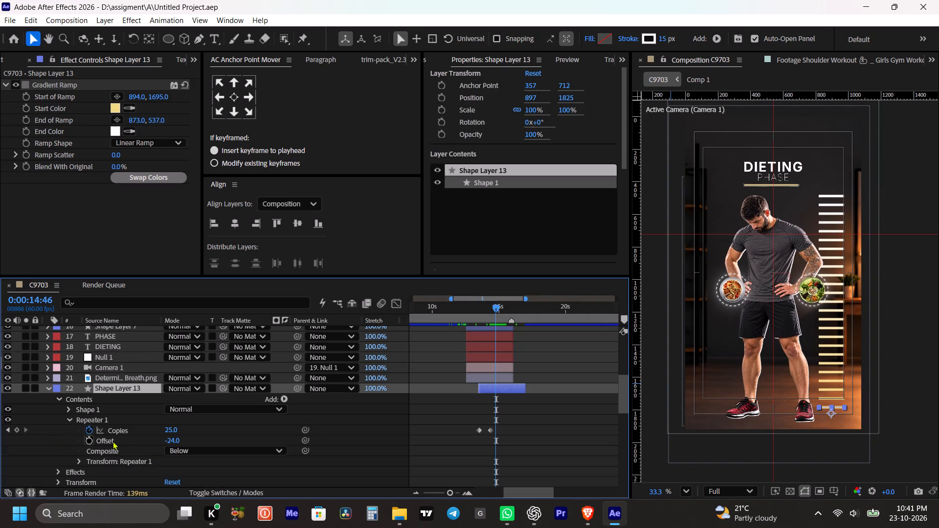
click(79, 462)
scroll(127, 452, down, 1)
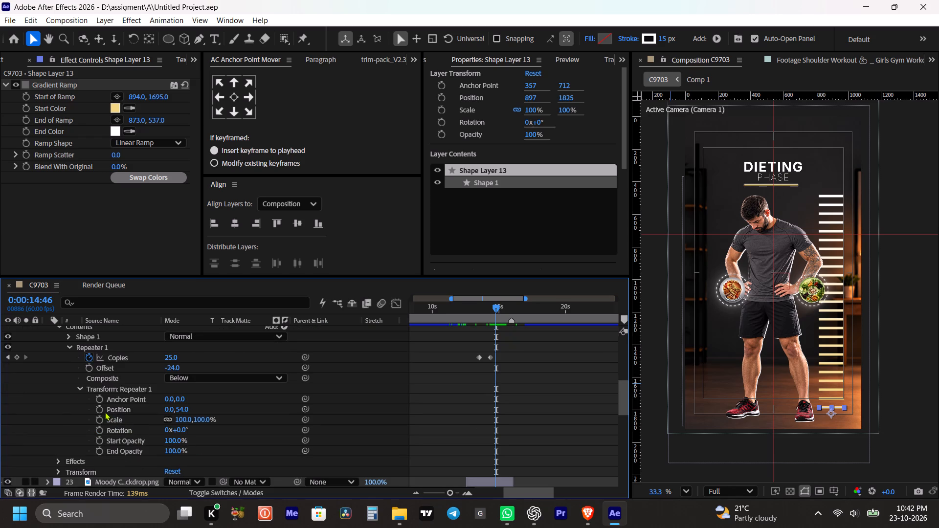
click(99, 409)
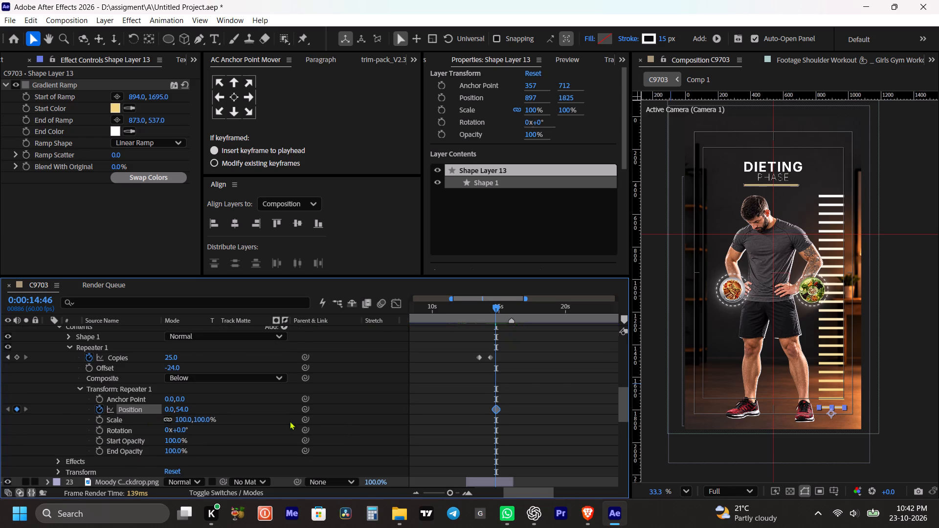
Set the Repeater 1 Position to 0, 22 at 0:00:16:04 so the line scale compresses downward.
scroll(520, 355, up, 2)
shift+drag(493, 306, 500, 310)
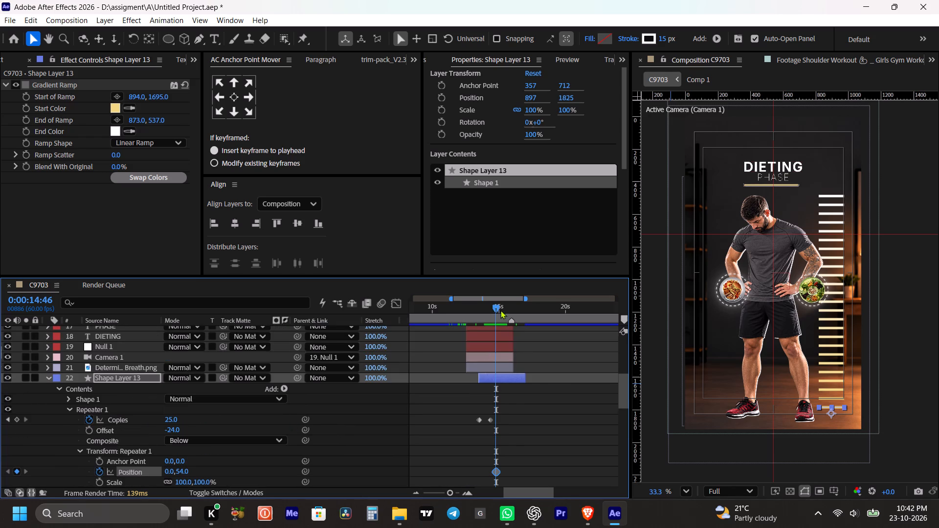
shift+drag(500, 310, 511, 314)
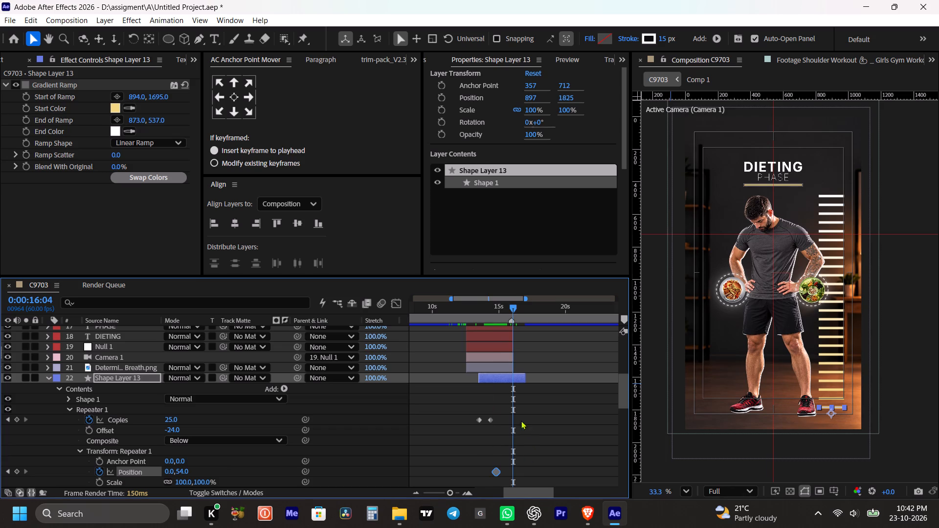
scroll(203, 458, down, 1)
drag(182, 440, 192, 440)
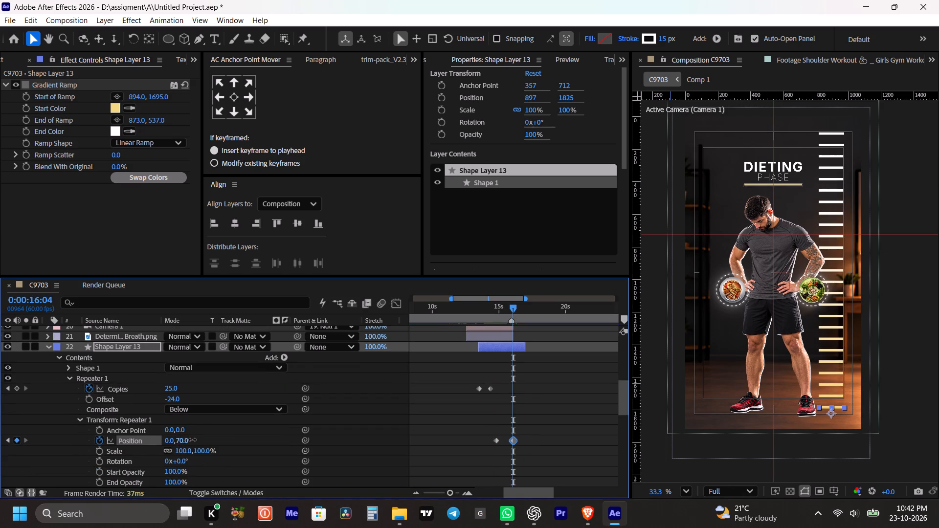
drag(192, 440, 166, 443)
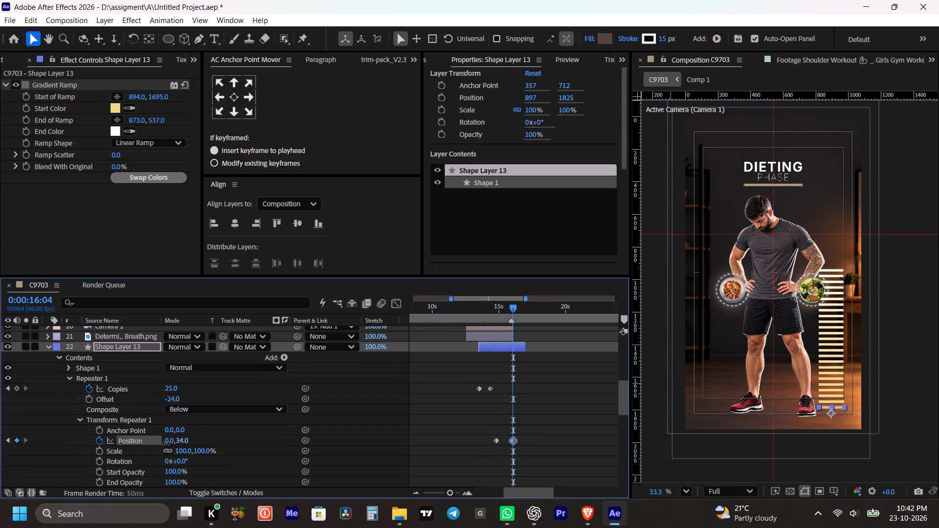
drag(166, 443, 158, 443)
Preview the line scale's build-up and compression from 0:00:12:06.
click(460, 320)
key(space)
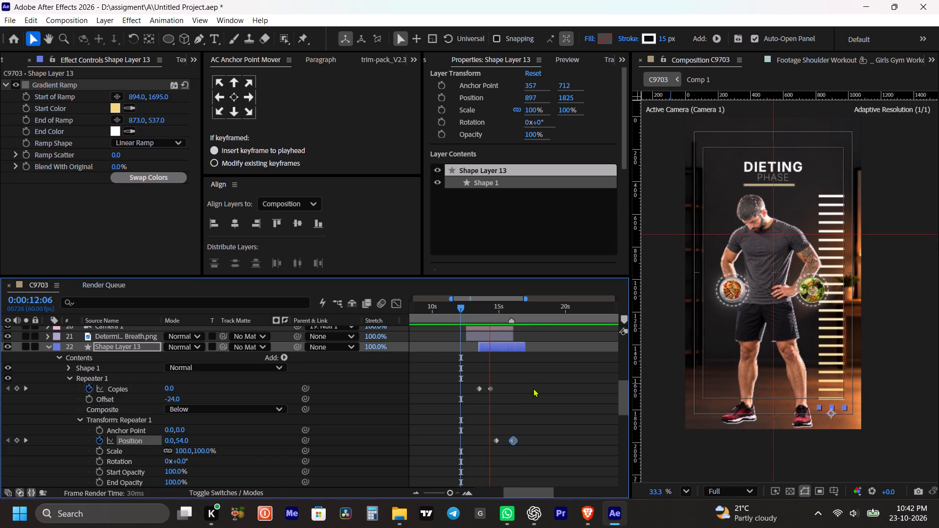
key(space)
key(space)
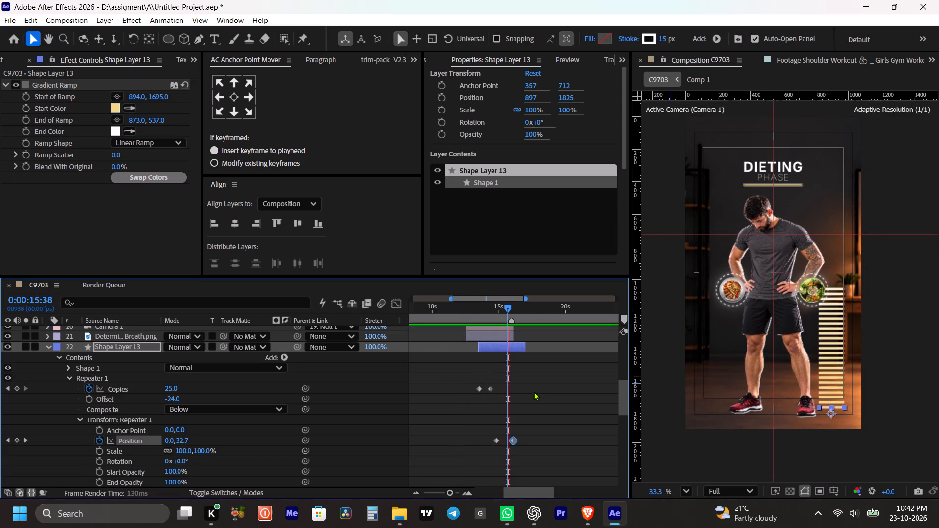
key(space)
Apply Easy Ease to Shape Layer 13's Copies and Repeater 1 Position keyframes.
drag(476, 374, 532, 451)
key(F8)
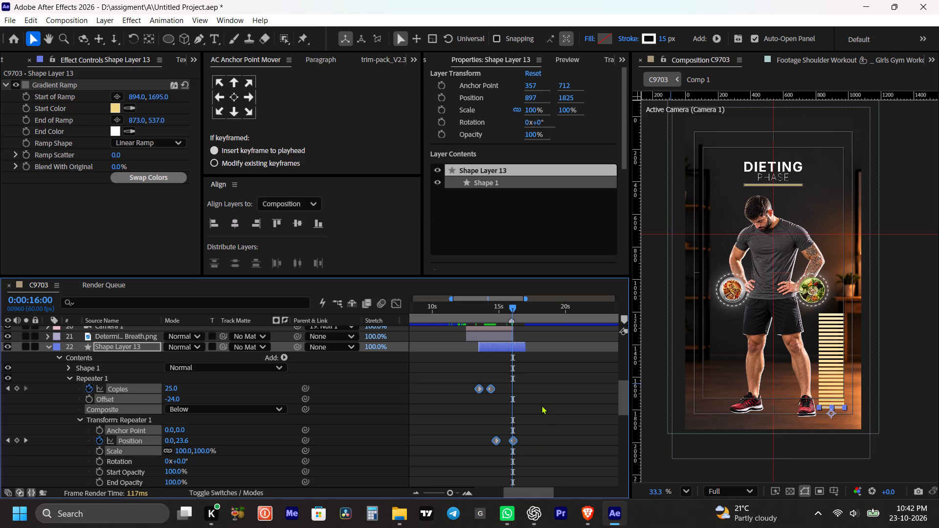
key(F9)
Reshape the Copies and Position speed curves in the Graph Editor so both movements peak early and slow gradually toward their ends.
click(398, 302)
alt+scroll(506, 401, up, 1)
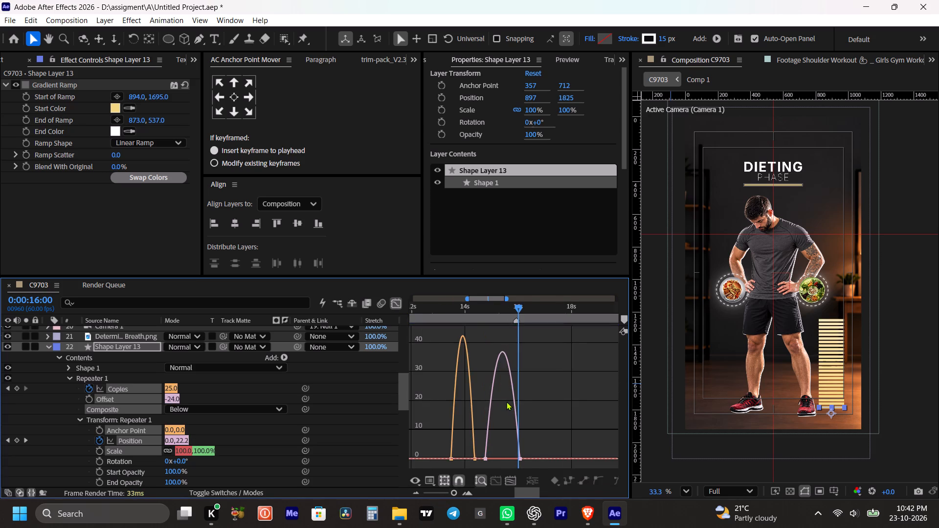
key(space)
drag(495, 402, 516, 415)
drag(570, 442, 473, 473)
alt+scroll(478, 461, up, 1)
key(space)
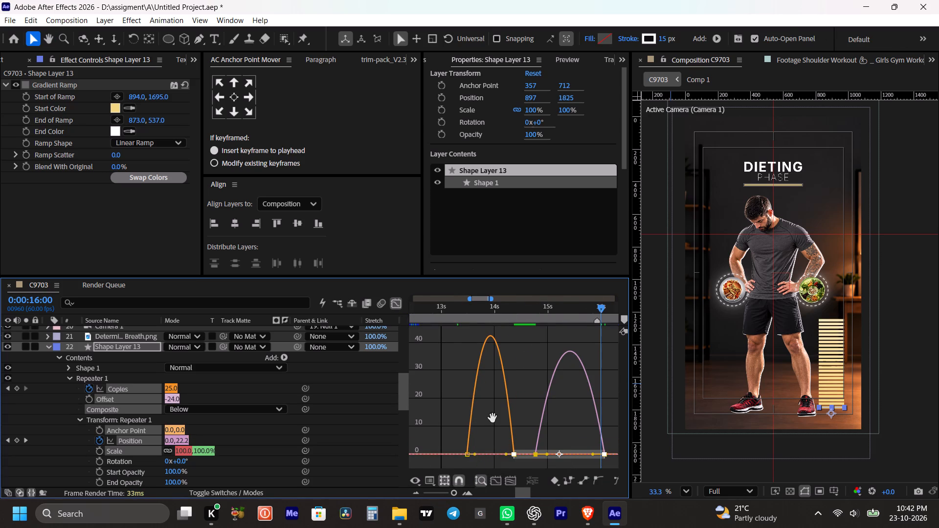
drag(493, 418, 505, 425)
scroll(510, 441, up, 1)
drag(517, 455, 497, 455)
key(space)
key(space)
key(space)
key(space)
key(space)
key(space)
key(space)
key(space)
key(space)
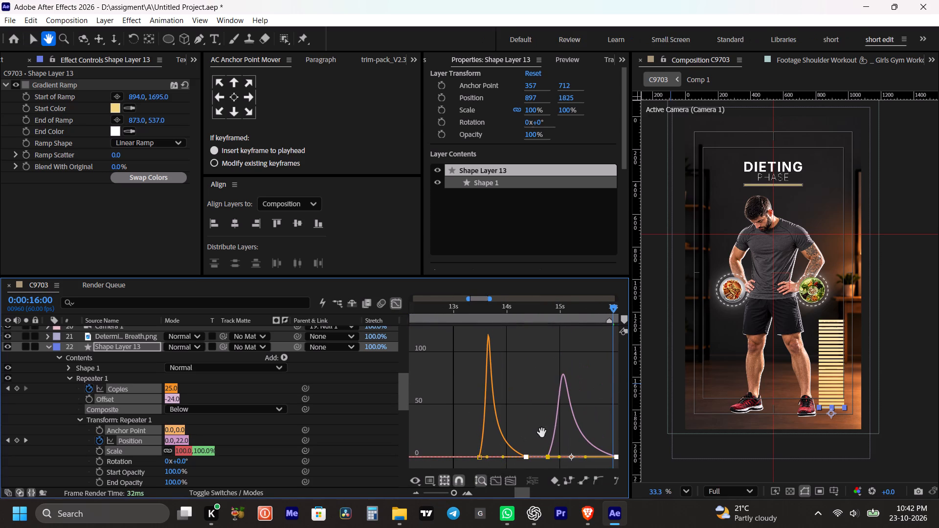
drag(553, 424, 542, 425)
drag(578, 460, 568, 460)
click(395, 303)
Preview the eased line scale animation from 0:00:12:36 through the scene's end.
alt+scroll(459, 352, down, 2)
key(space)
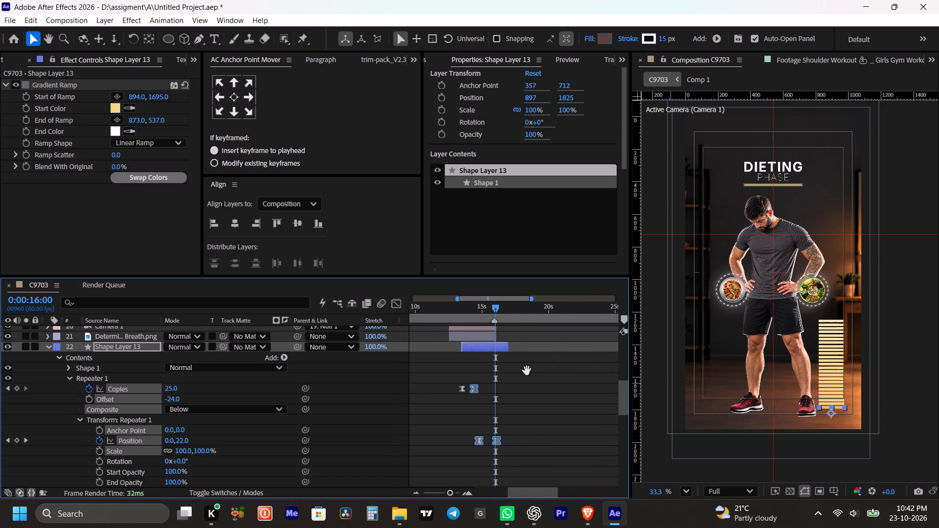
click(527, 371)
click(447, 311)
key(space)
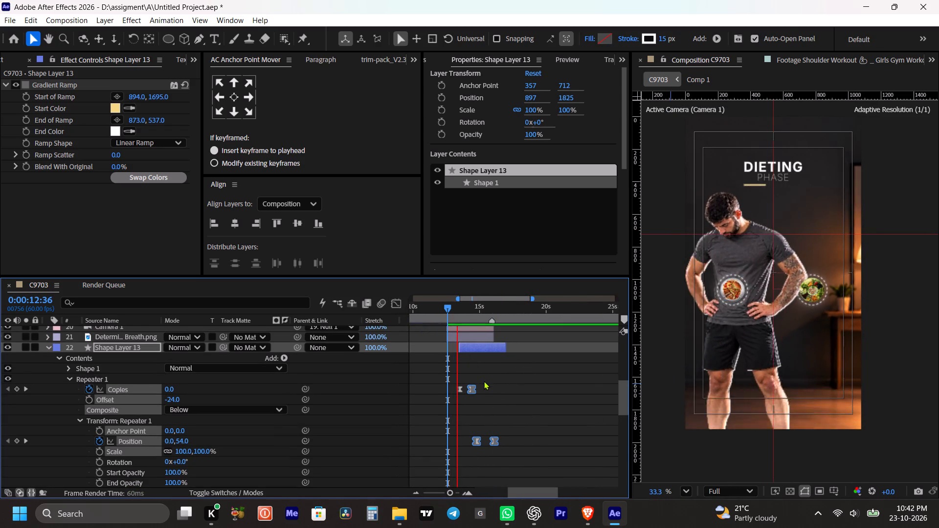
key(space)
key(space)
click(501, 393)
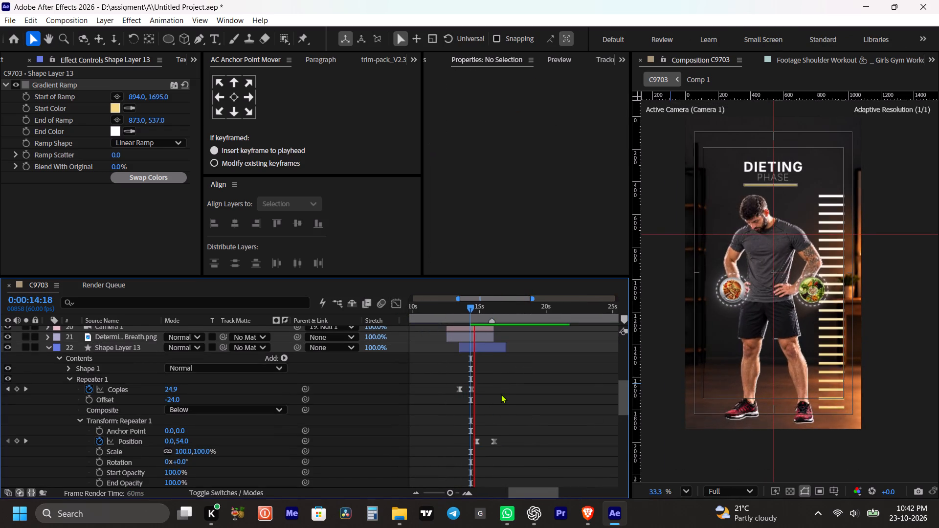
key(space)
alt+scroll(485, 390, up, 1)
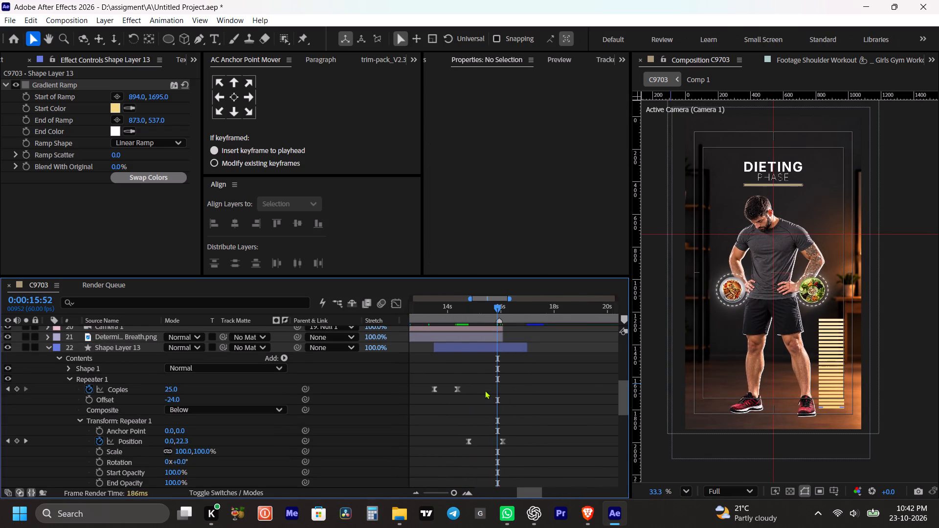
key(space)
drag(509, 392, 514, 396)
key(space)
key(space)
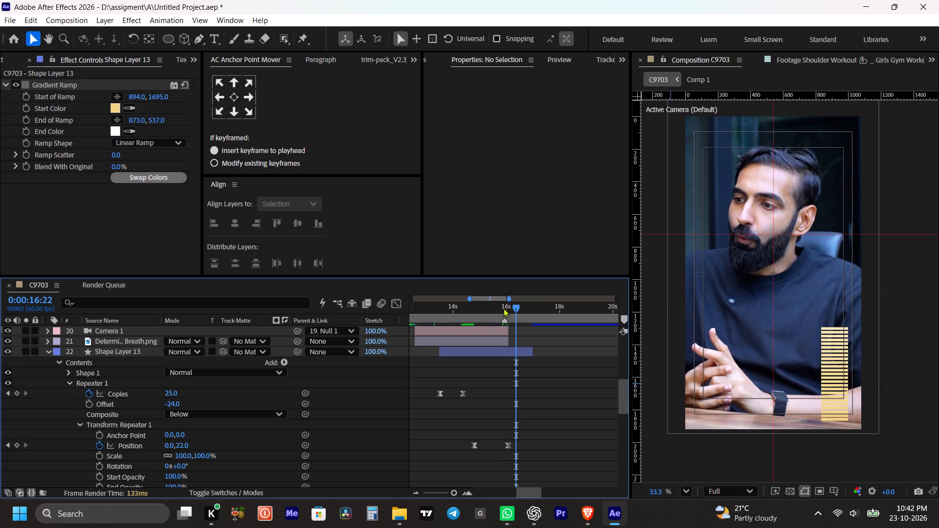
Trim the end of Shape Layer 13 to 0:00:16:04, matching the other Dieting Phase layers.
shift+click(512, 303)
click(521, 355)
drag(534, 352, 523, 353)
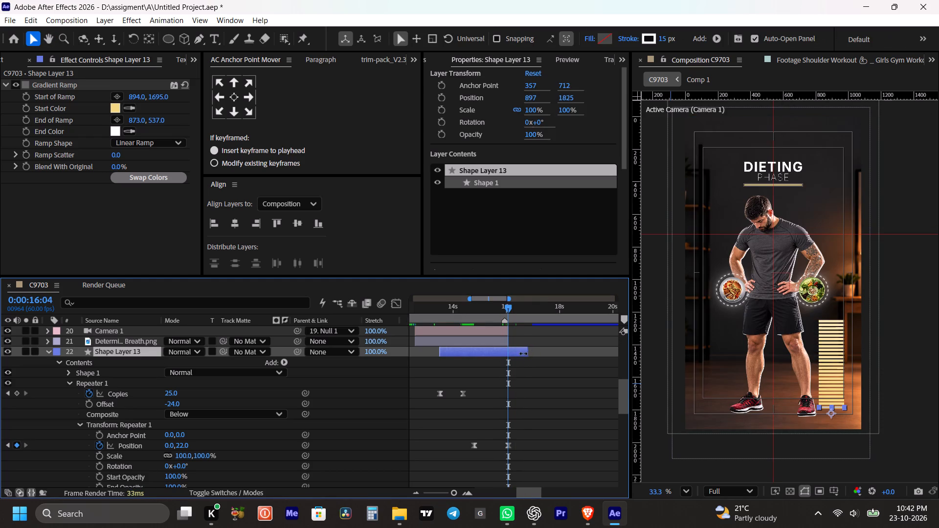
drag(523, 353, 514, 355)
alt+scroll(520, 368, down, 1)
alt+scroll(512, 353, up, 2)
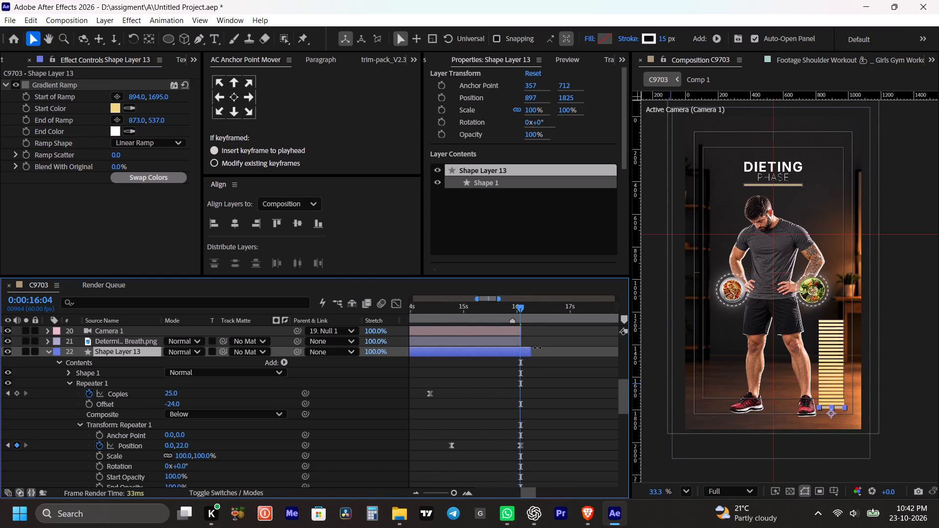
drag(534, 351, 523, 355)
alt+scroll(525, 356, down, 2)
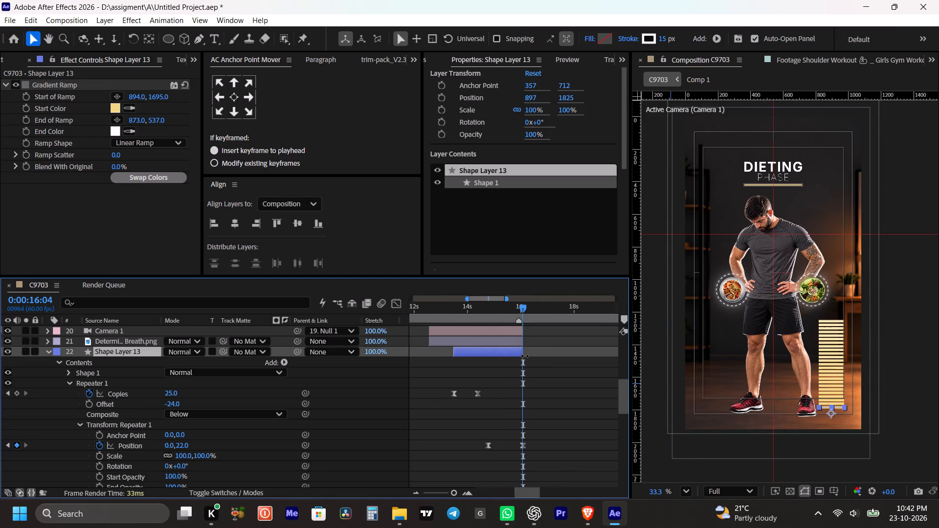
Preview the Dieting Phase scene from 0:00:12:39 to check the line scale's timing and trimmed ending.
alt+scroll(507, 389, up, 1)
key(space)
drag(511, 389, 517, 393)
click(515, 389)
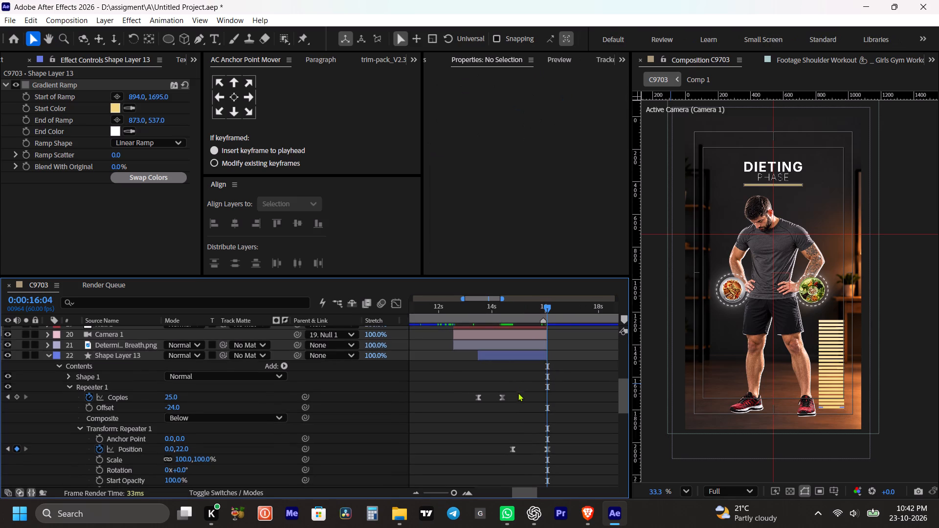
scroll(520, 395, down, 1)
click(522, 391)
key(m)
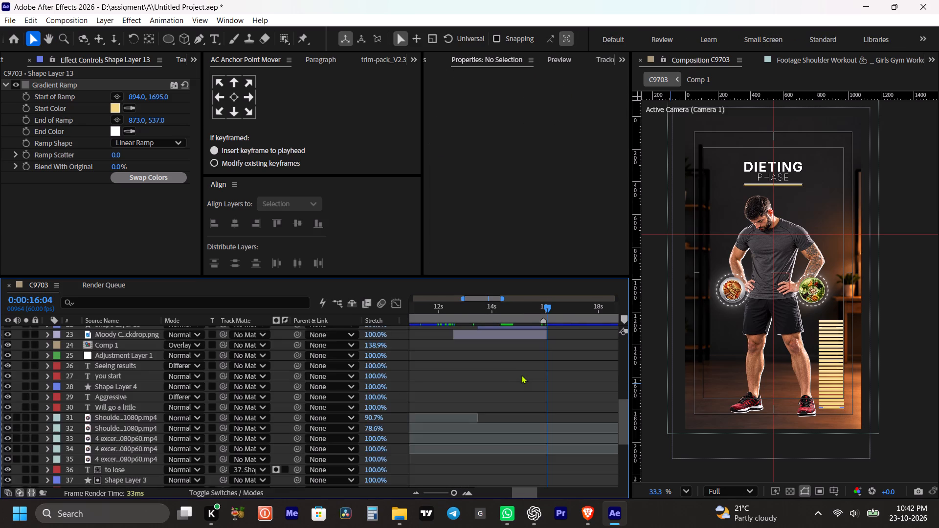
scroll(522, 375, up, 5)
click(456, 312)
key(space)
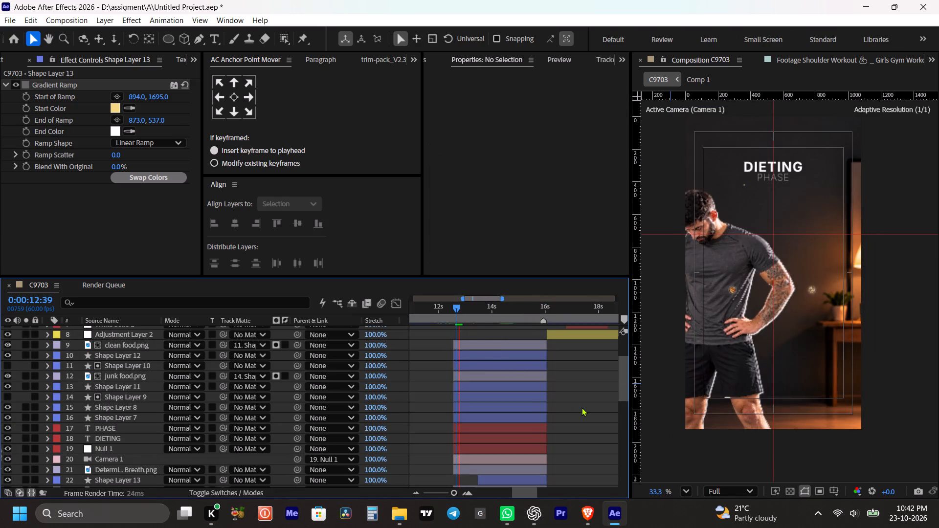
click(581, 407)
key(space)
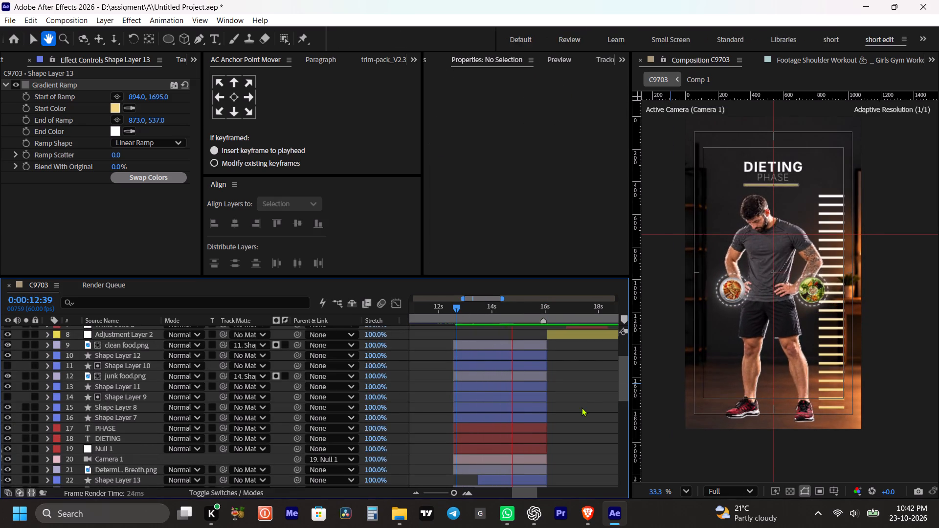
key(space)
key(space)
key(space)
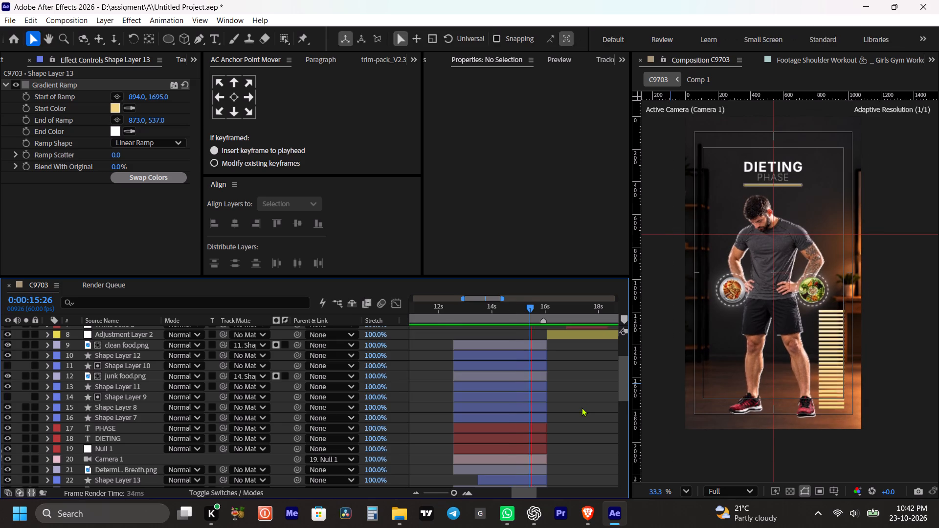
key(space)
key(space)
key(space)
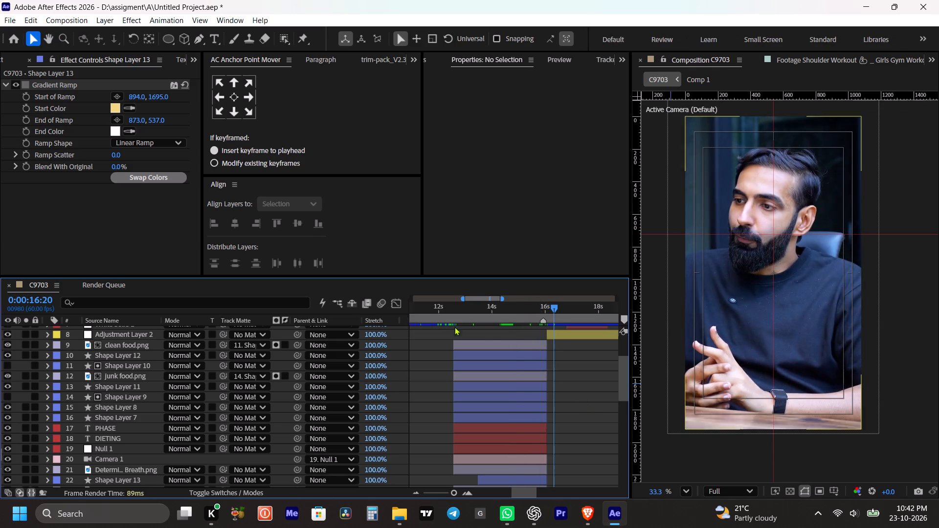
Preview the transition into the Dieting Phase scene and its full animation from 0:00:11:18.
click(420, 314)
key(space)
alt+scroll(496, 340, down, 2)
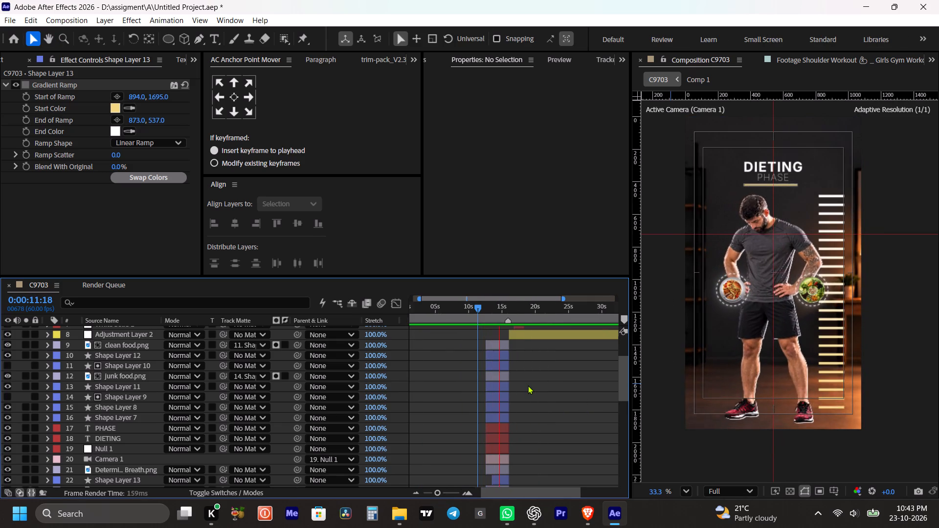
key(space)
key(space)
key(space)
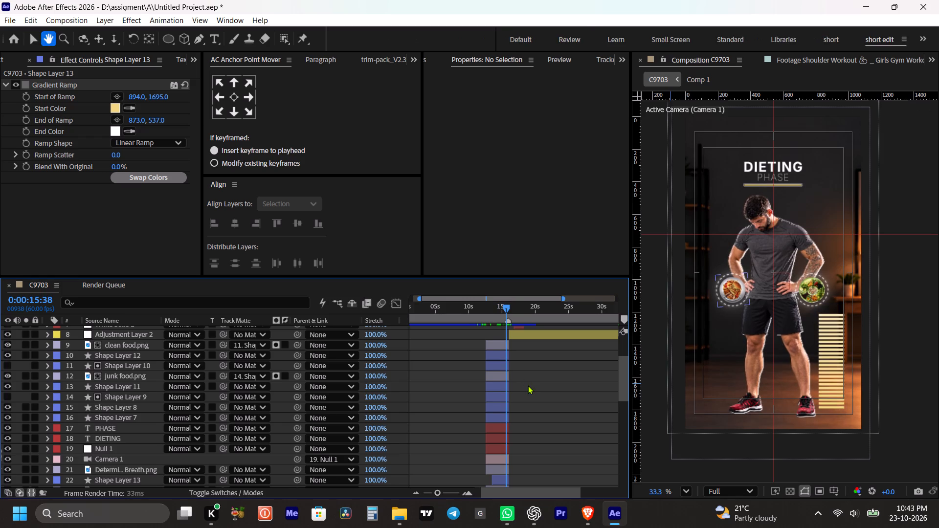
key(space)
key(space)
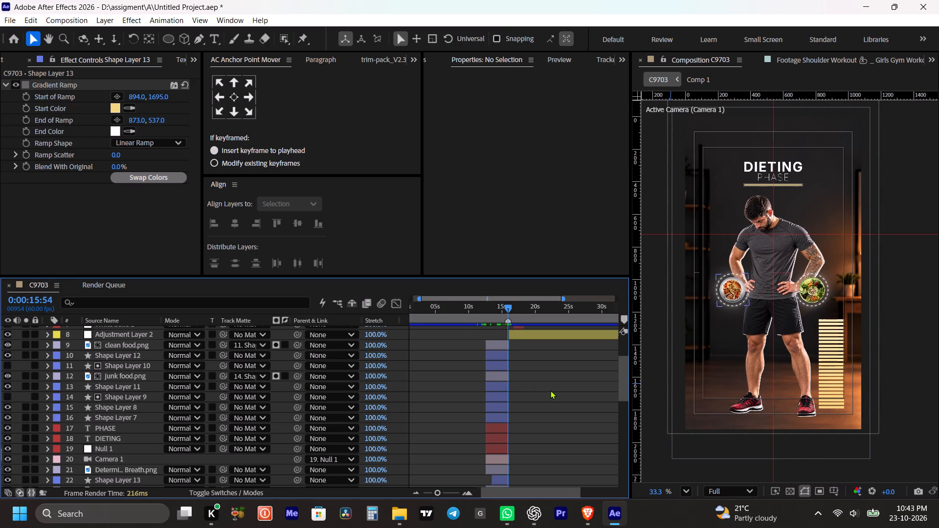
click(563, 389)
Save the project with the completed Dieting Phase scene.
scroll(536, 381, down, 1)
click(542, 415)
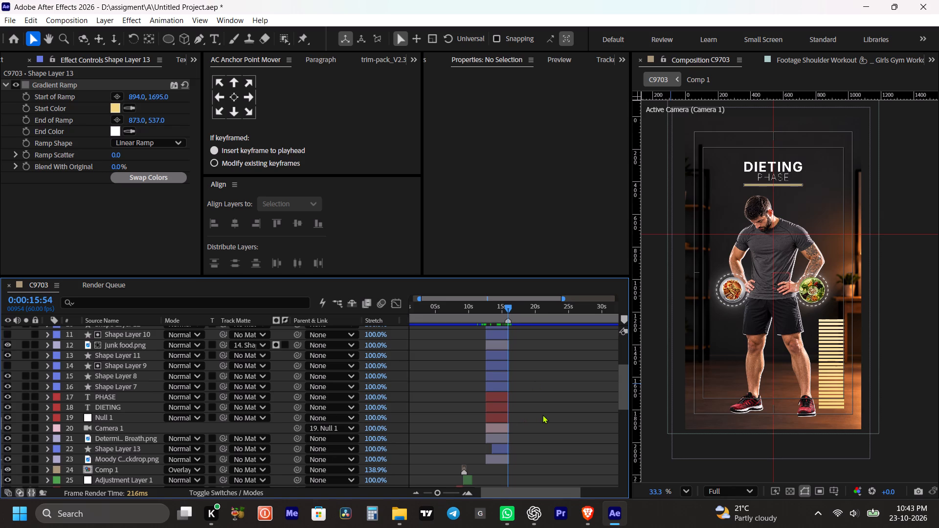
key(ctrl+s)
key(ctrl+s)
Preview the composition from 0:00:15:54 through the lean body mass Retention scene and into the talking footage after it.
scroll(543, 415, up, 2)
key(space)
scroll(543, 415, up, 1)
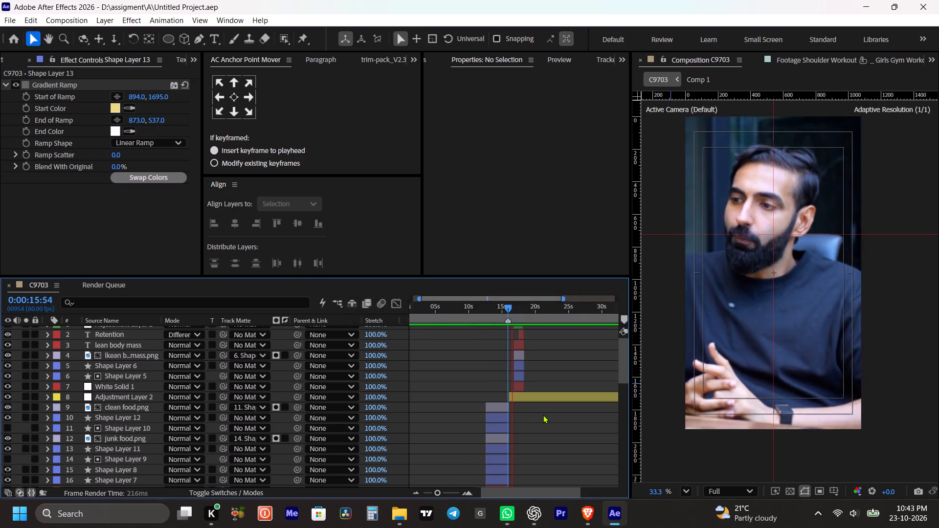
alt+scroll(543, 415, up, 1)
key(space)
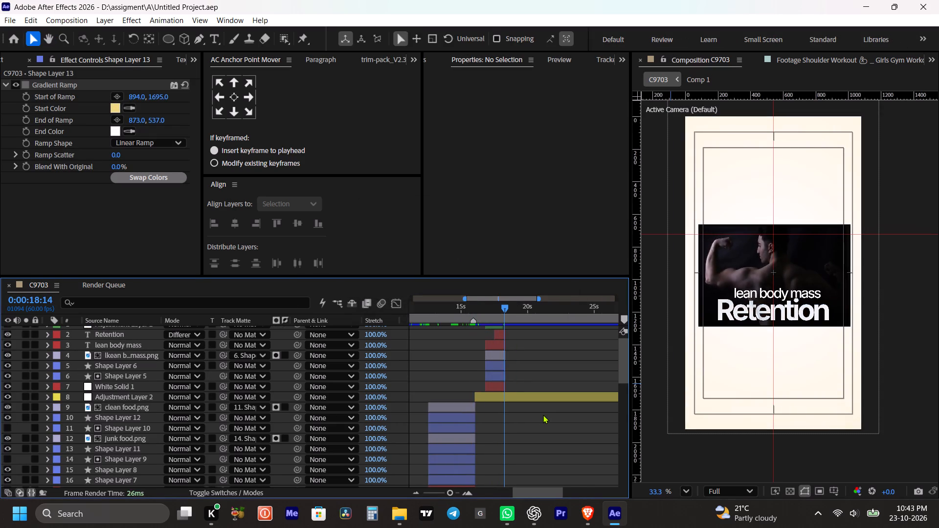
key(space)
key(space)
scroll(537, 409, up, 3)
key(space)
key(space)
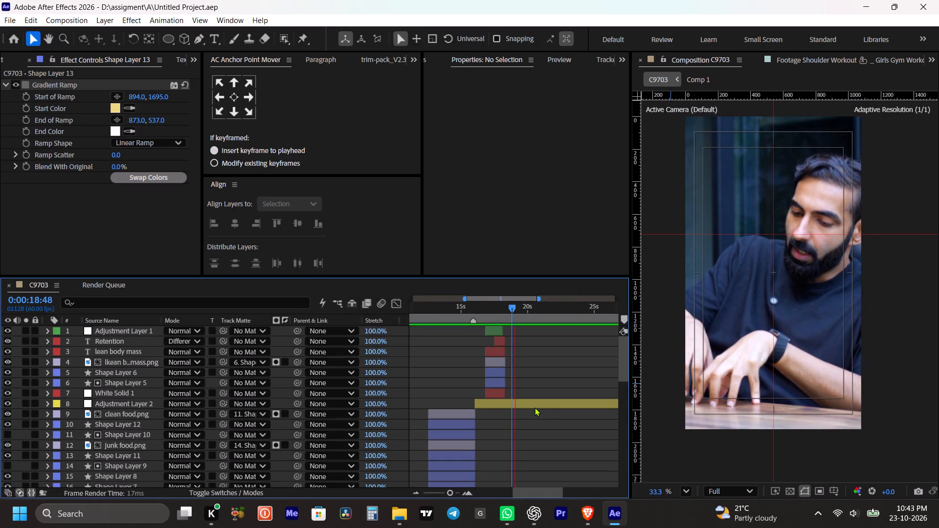
Save the project again and close After Effects.
key(ctrl+s)
key(ctrl+s)
key(ctrl+s)
key(ctrl+s)
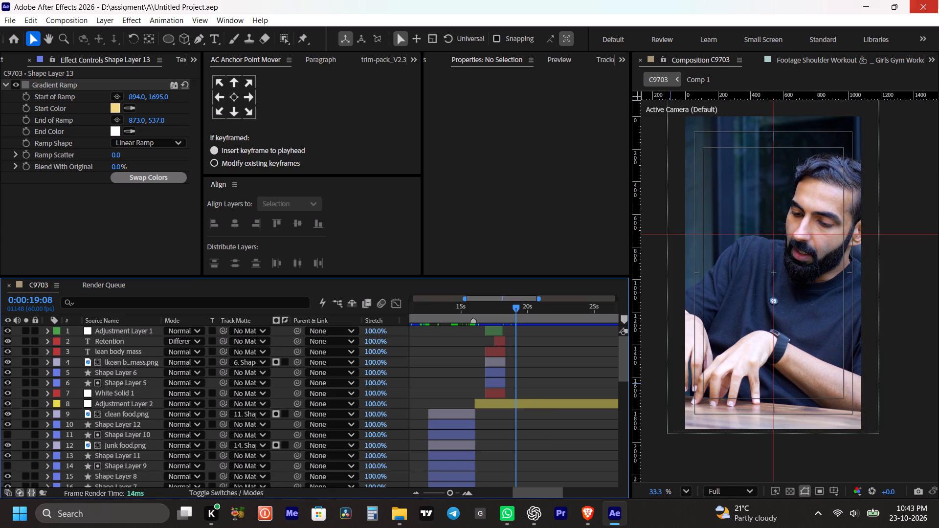
click(938, 0)
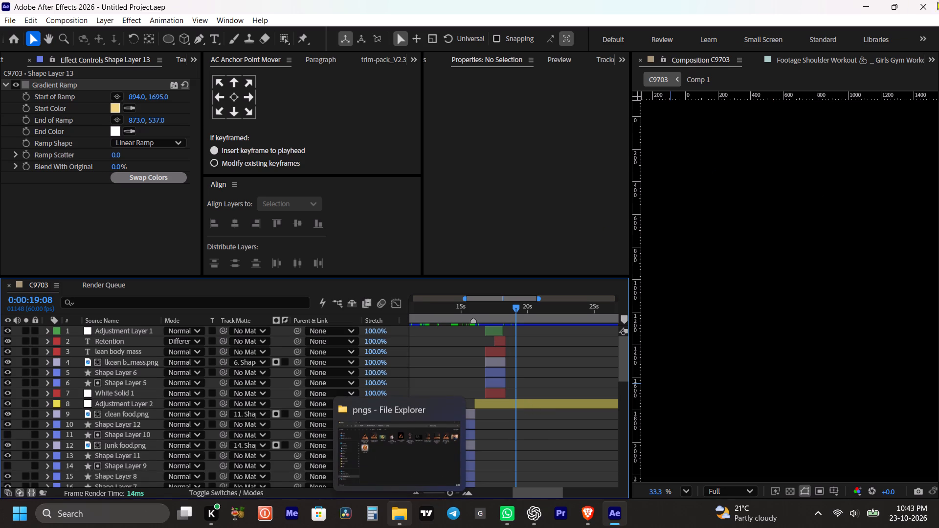